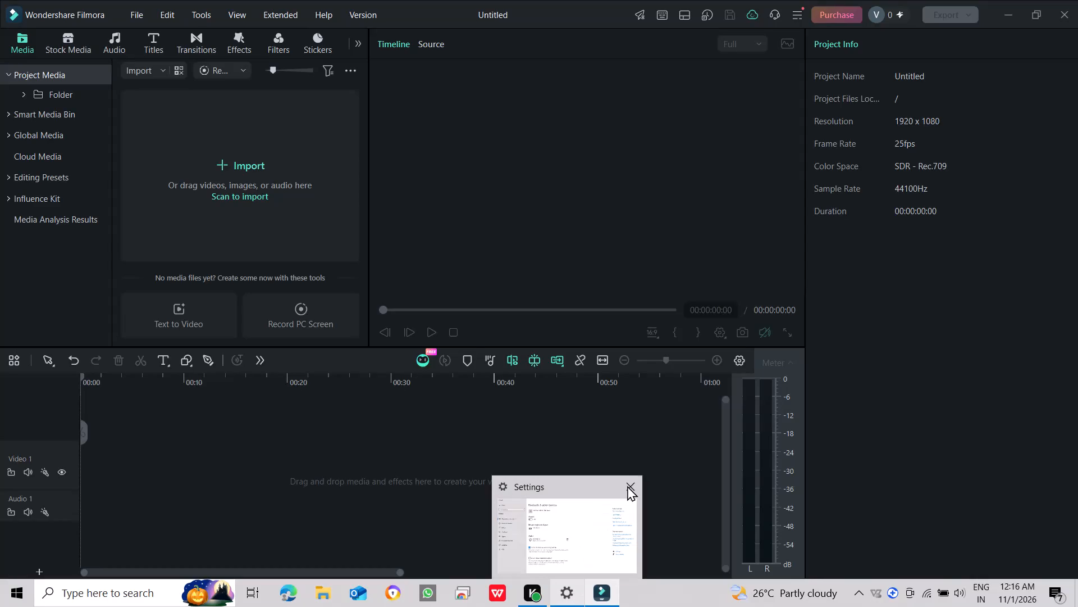
# Close the Settings window that is open alongside the video editor.
pyautogui.click(627, 486)
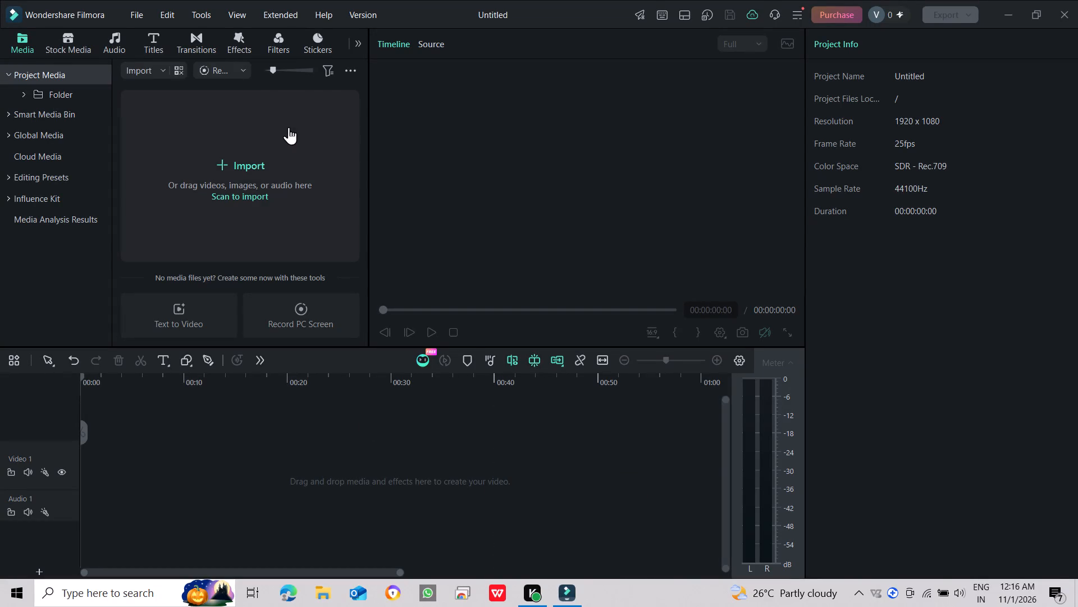
# Import the MP4 "WhatsApp Video 2026-10-31 at 9.22.33 P..." from the Downloads folder into the project media.
pyautogui.click(236, 157)
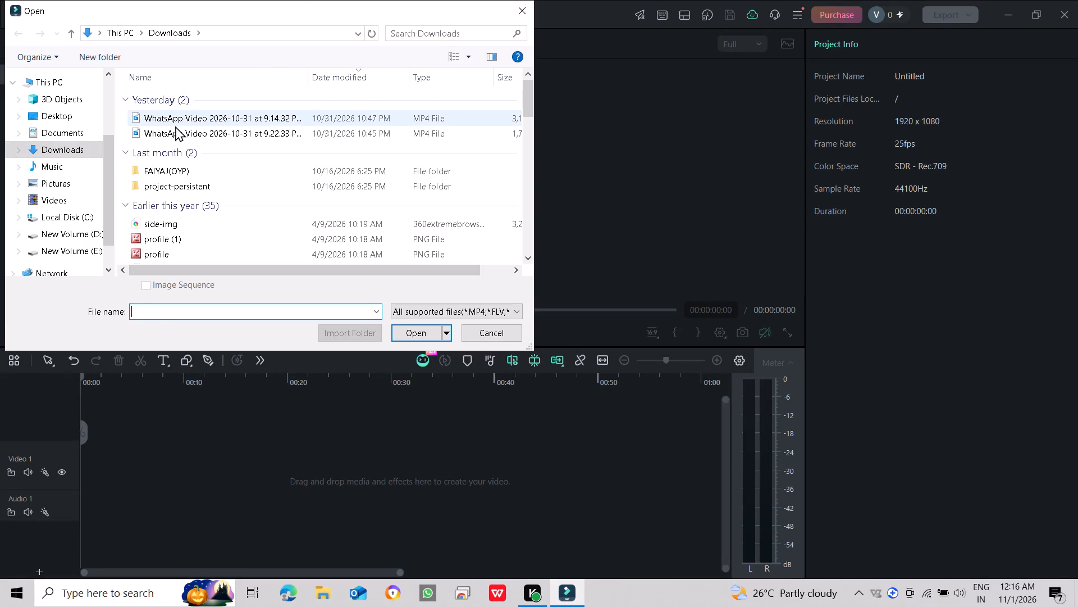
pyautogui.click(176, 128)
pyautogui.click(411, 335)
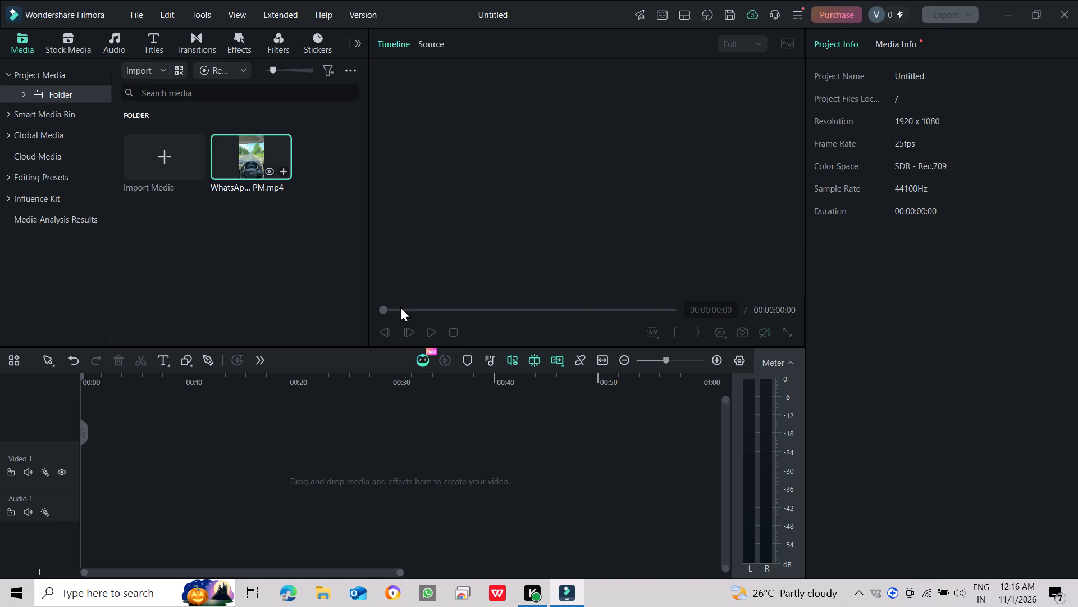
# Select the imported WhatsApp video clip in the project media folder.
pyautogui.click(251, 165)
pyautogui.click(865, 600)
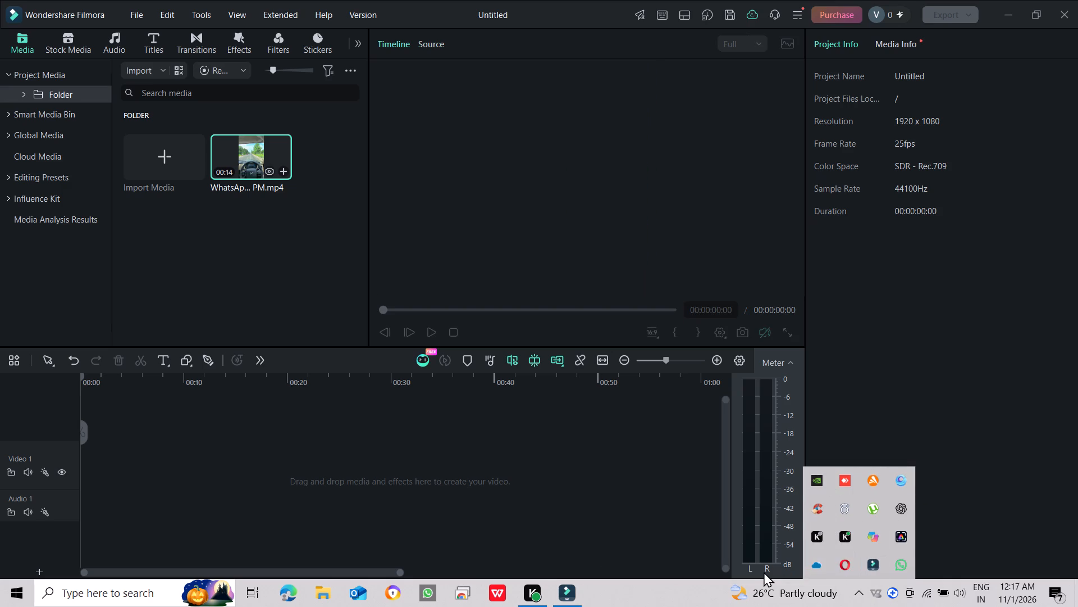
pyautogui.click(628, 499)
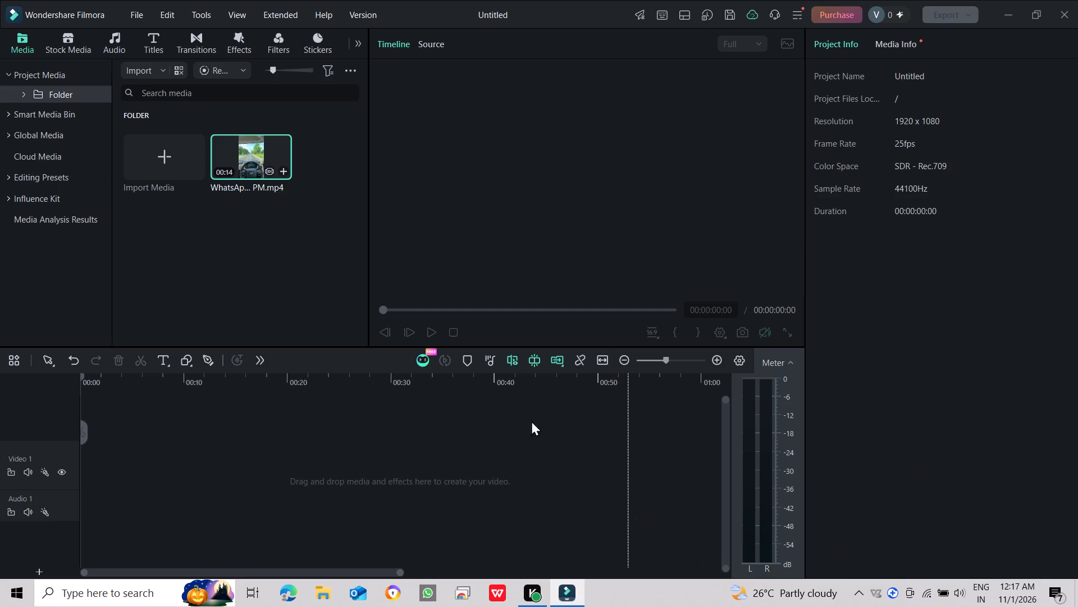
# Preview the imported WhatsApp driving clip from the project media.
pyautogui.click(256, 163)
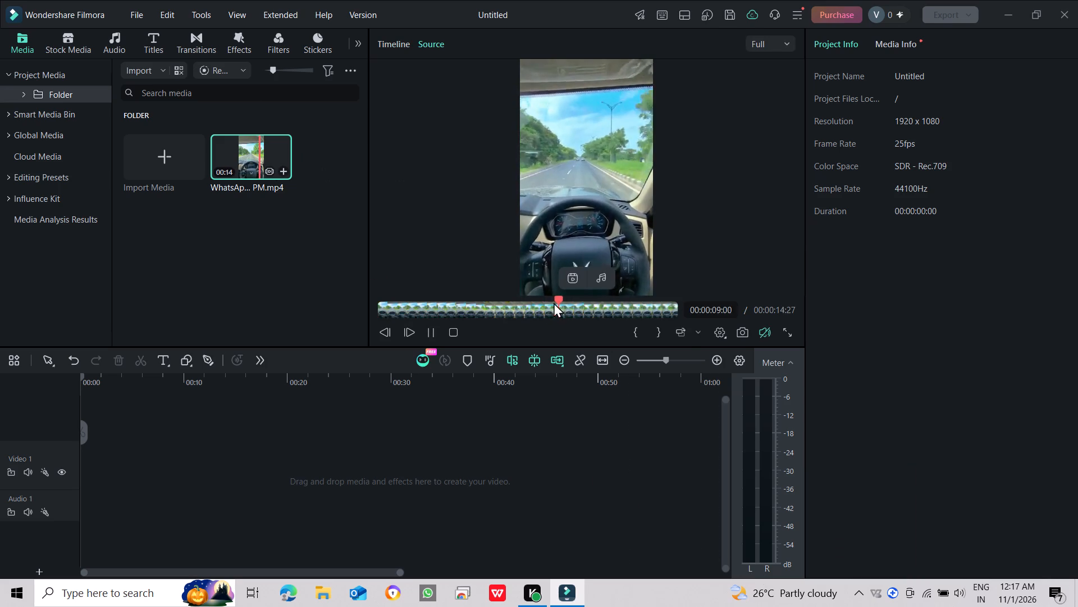
# Search Windows Settings for "bl", turn Bluetooth on, then return to Filmora with the Settings window closed.
pyautogui.click(96, 603)
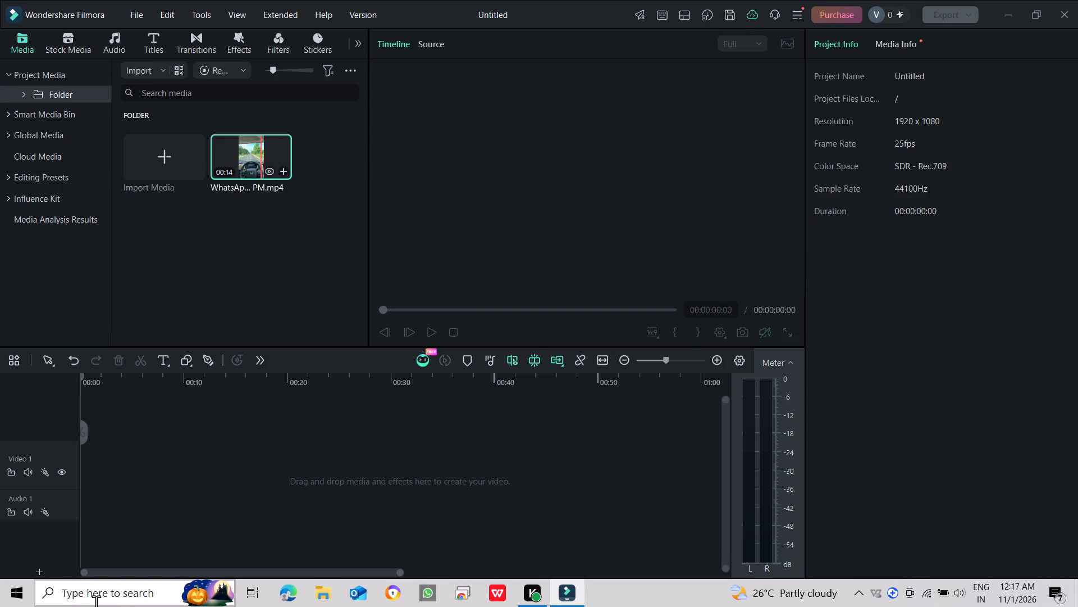
pyautogui.click(0, 591)
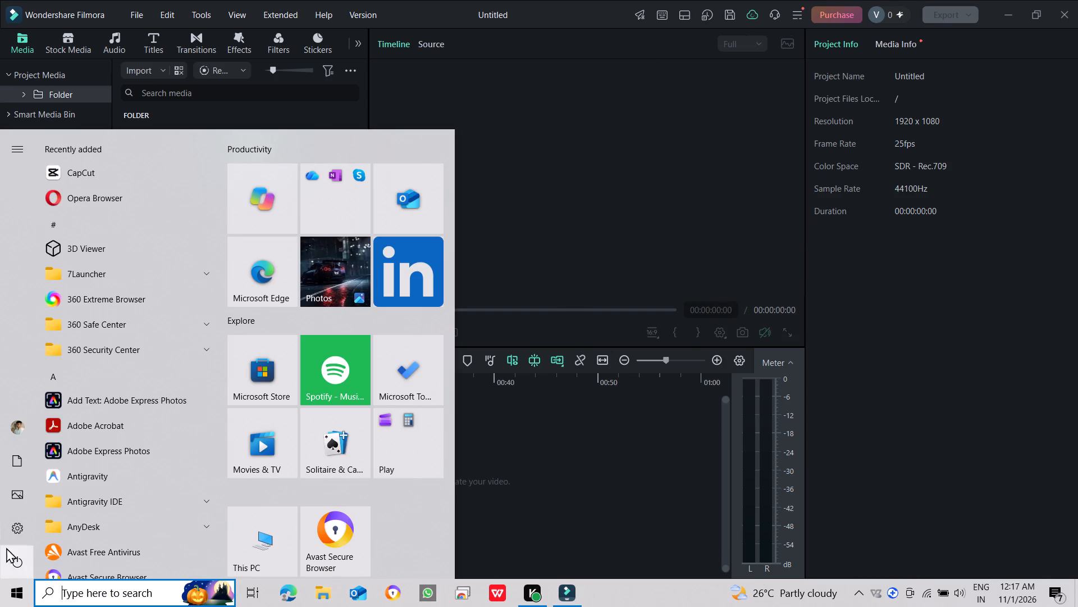
pyautogui.click(3, 536)
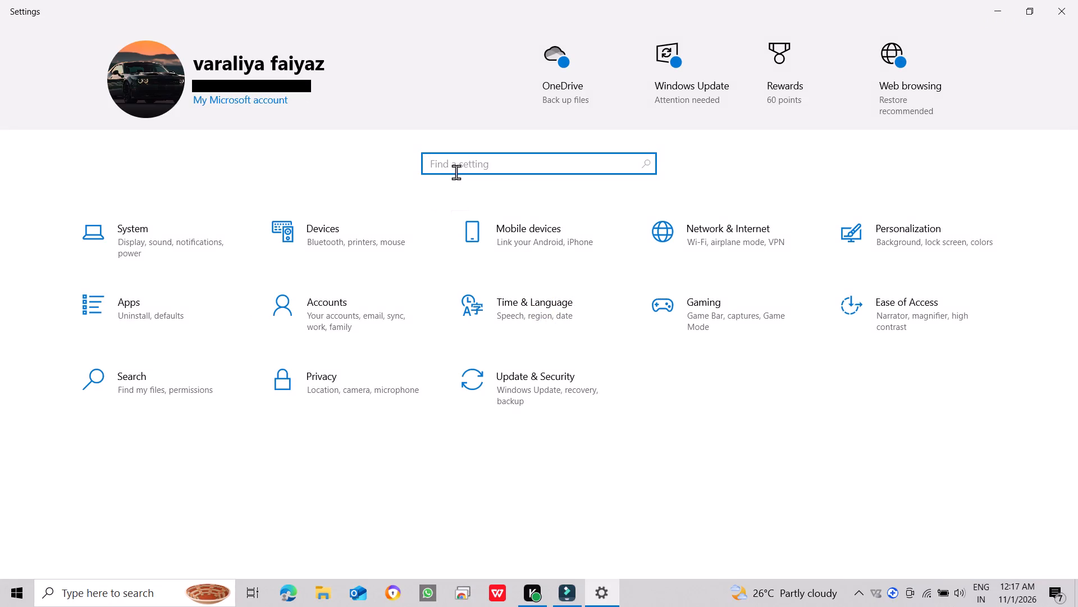
pyautogui.press('b')
pyautogui.press('l')
pyautogui.click(485, 199)
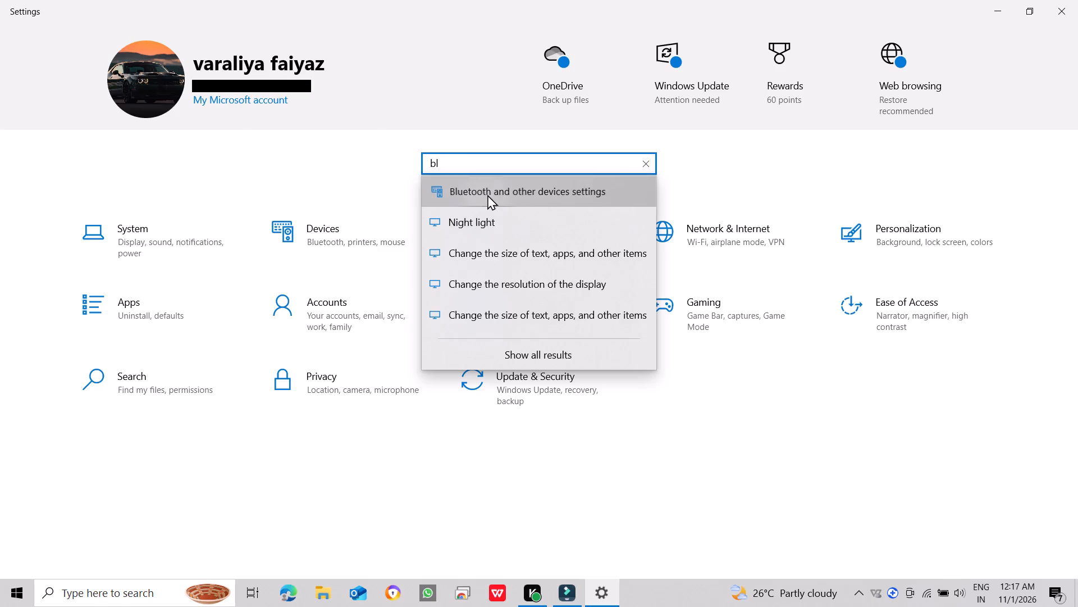
pyautogui.click(253, 160)
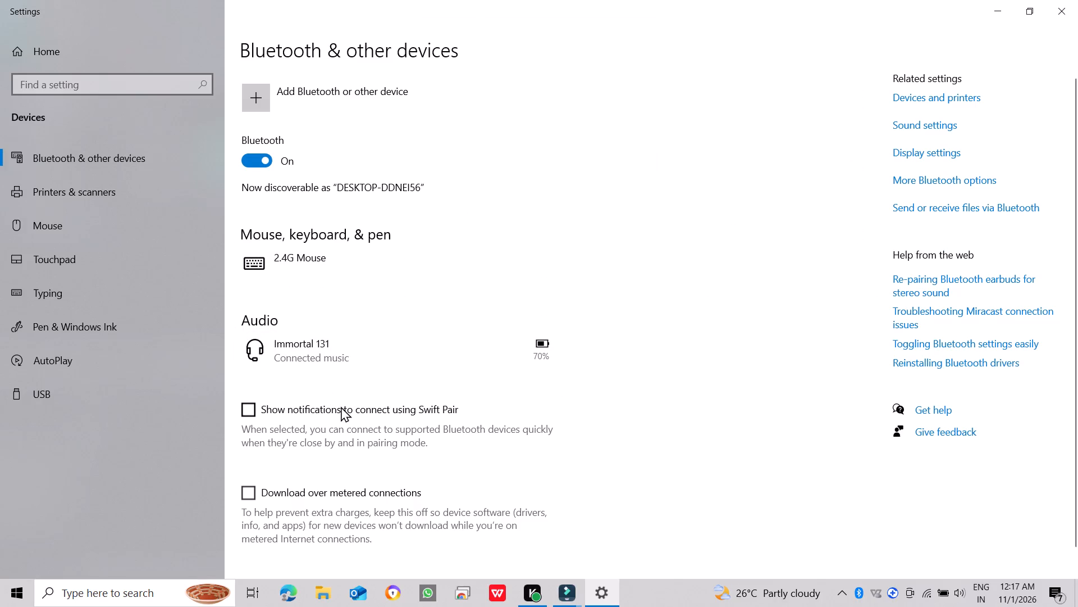
pyautogui.click(591, 595)
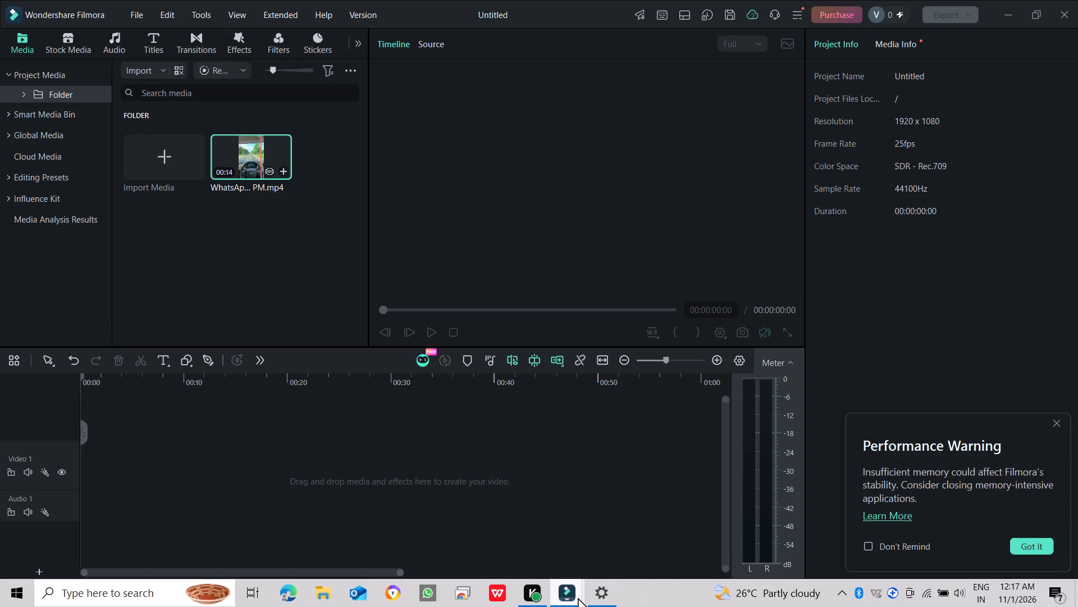
pyautogui.click(662, 493)
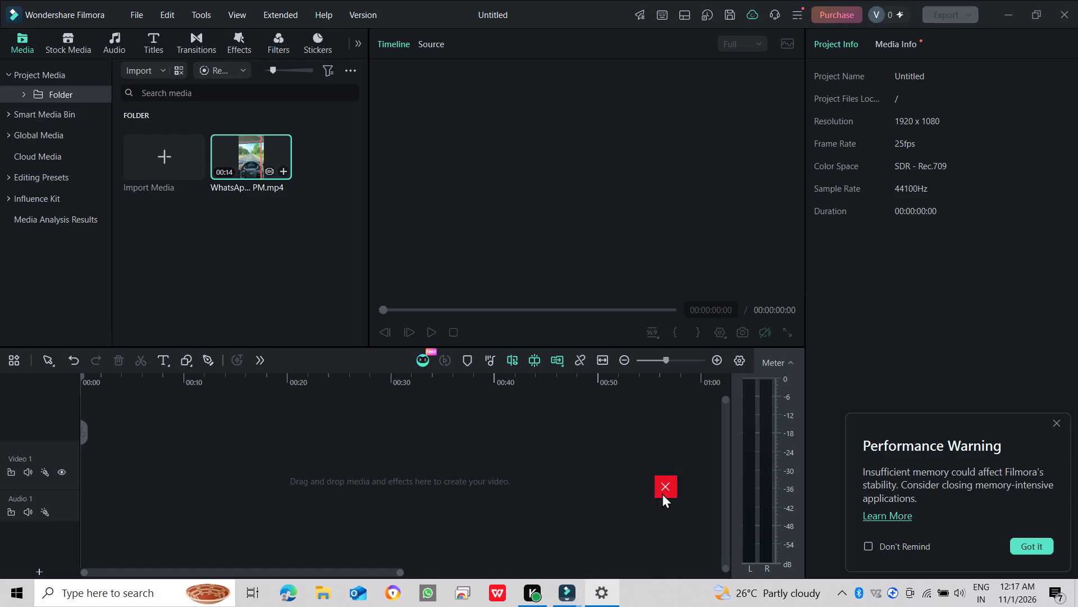
# Unmute the preview sound while playing and scrubbing through the WhatsApp driving clip in the source preview.
pyautogui.click(257, 167)
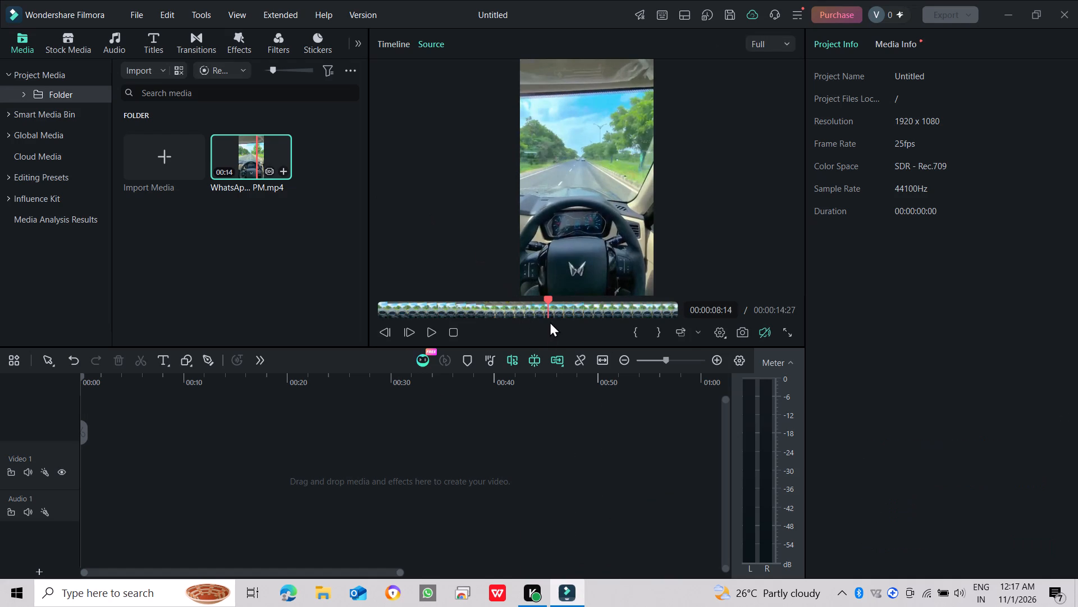
pyautogui.moveTo(549, 311); pyautogui.dragTo(384, 296)
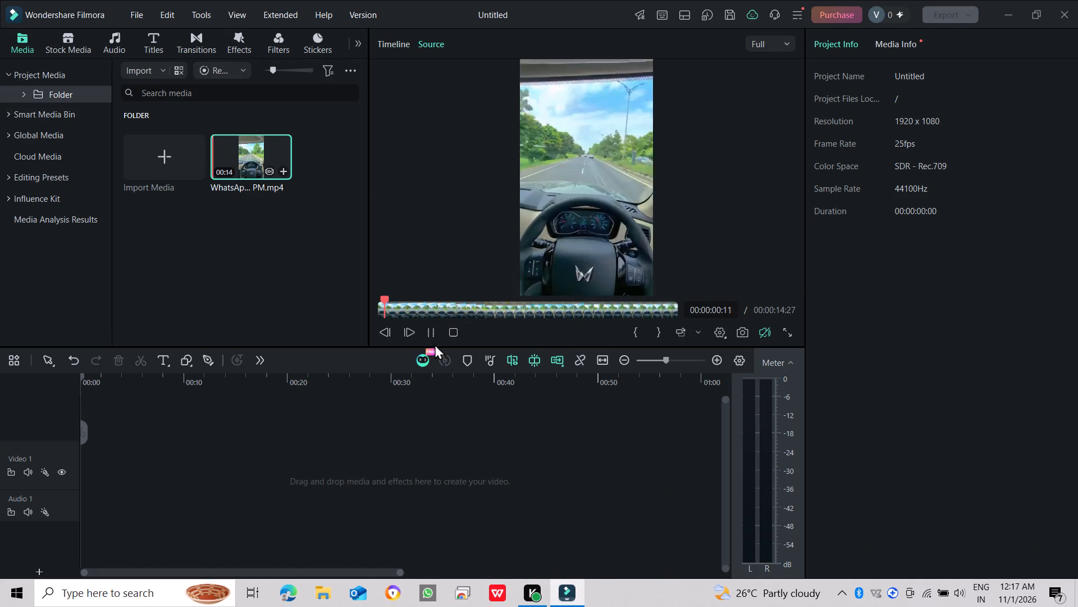
pyautogui.click(764, 325)
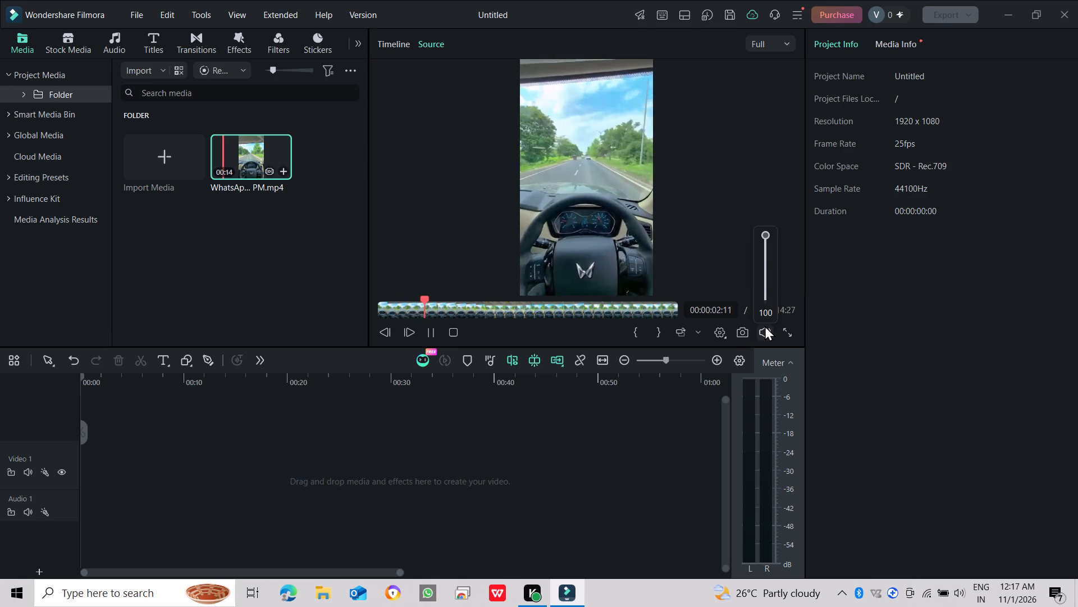
pyautogui.click(765, 240)
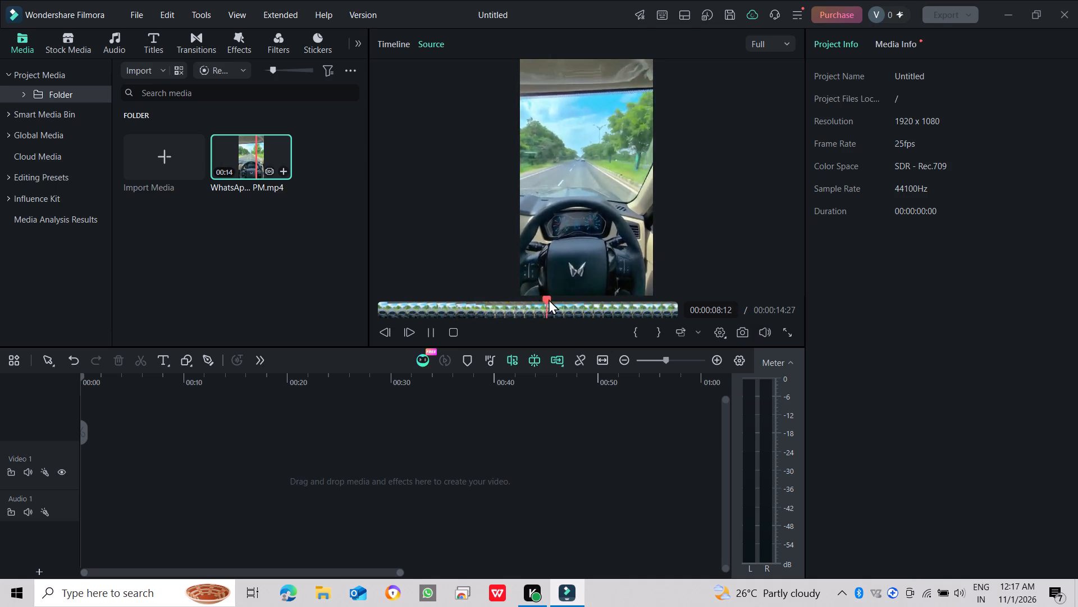
pyautogui.moveTo(553, 299); pyautogui.dragTo(483, 287)
pyautogui.moveTo(585, 296); pyautogui.dragTo(550, 294)
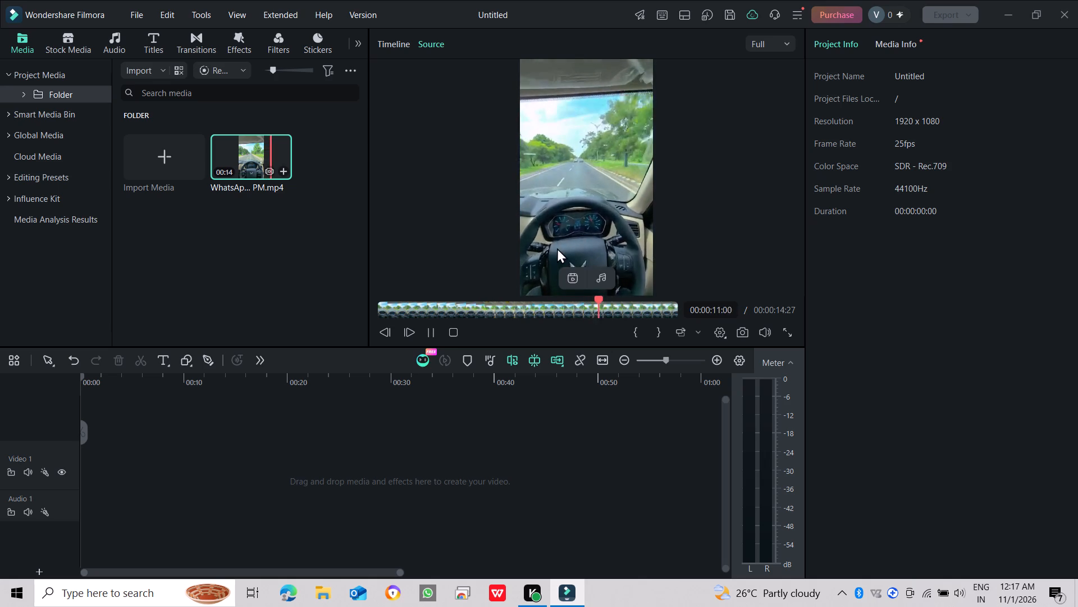
# Place the WhatsApp driving clip at the start of the Video 1 track, keeping the current project settings of 1920x1080 25fps.
pyautogui.moveTo(557, 248); pyautogui.dragTo(97, 506)
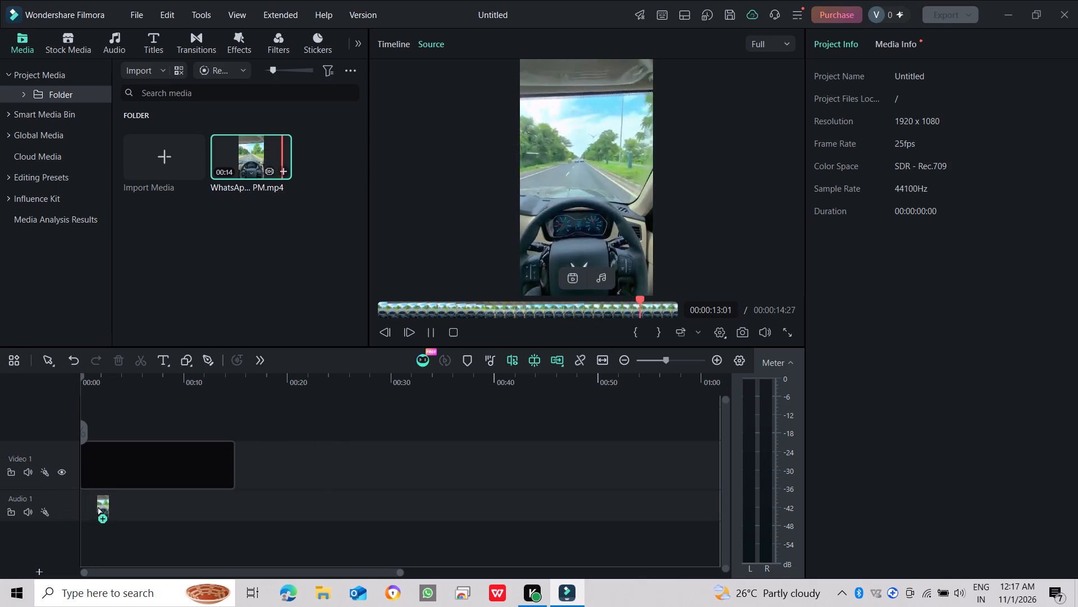
pyautogui.moveTo(97, 506); pyautogui.dragTo(120, 465)
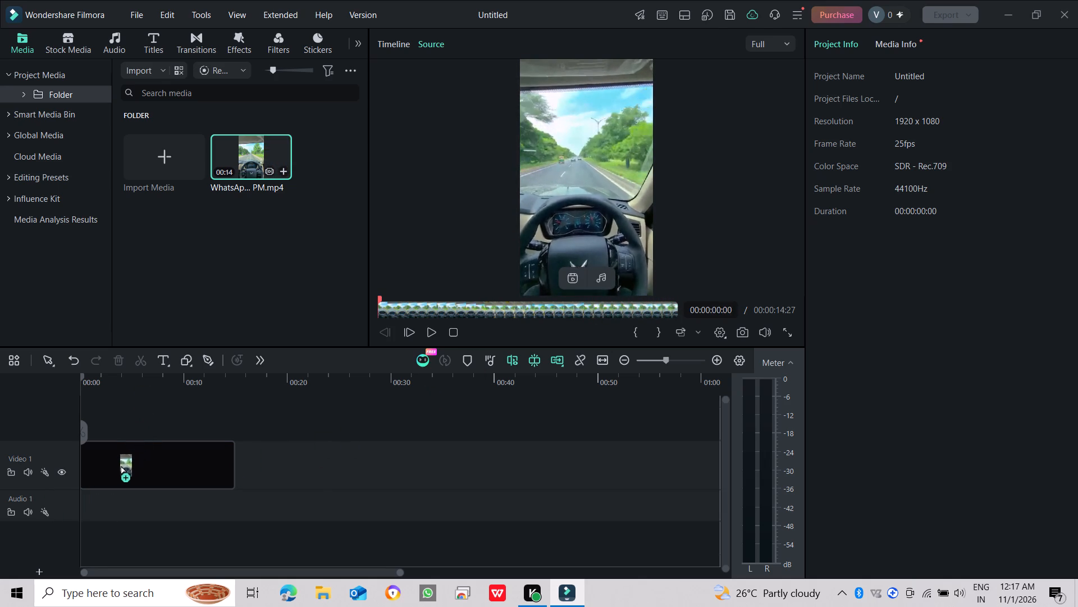
pyautogui.moveTo(120, 465); pyautogui.dragTo(120, 466)
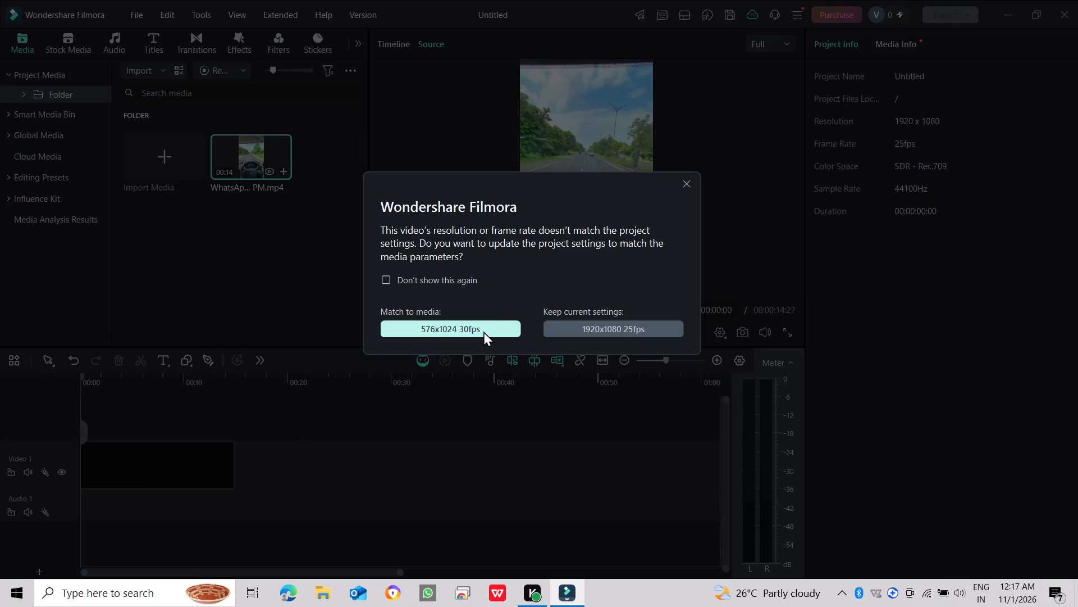
pyautogui.click(591, 330)
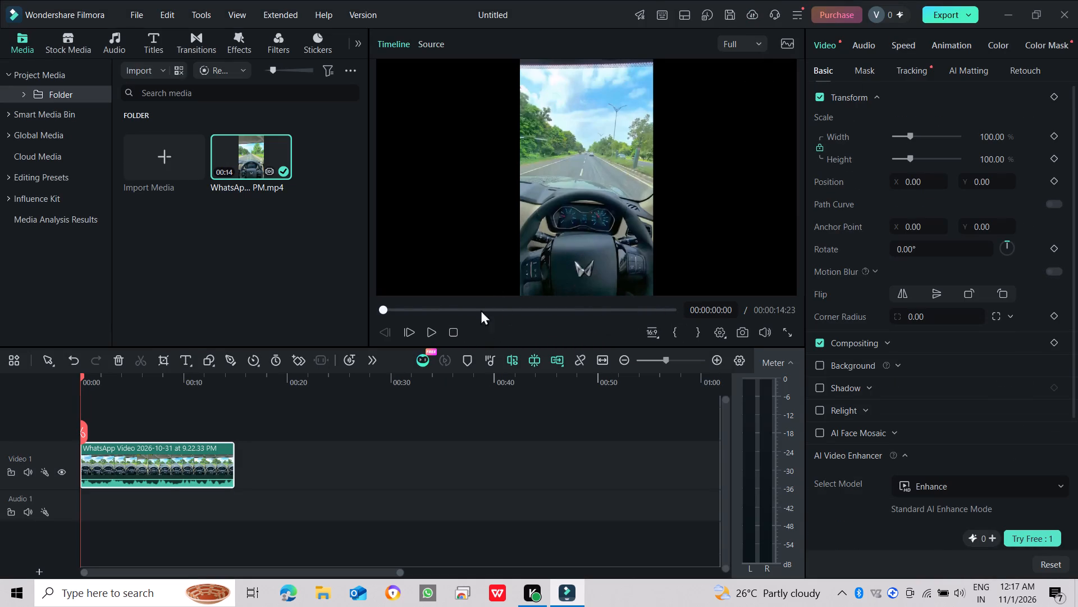
# Play the driving clip in the timeline preview with its audio.
pyautogui.click(424, 332)
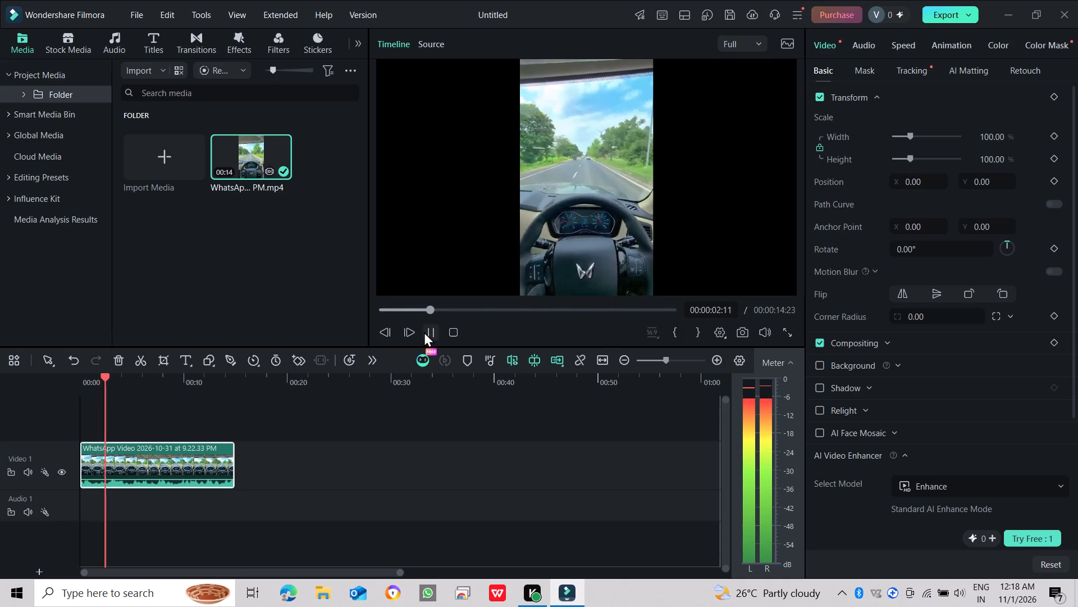
# Add the B&W Style filter from the Basic filters on a new track above the clip, near the clip's beginning.
pyautogui.click(234, 51)
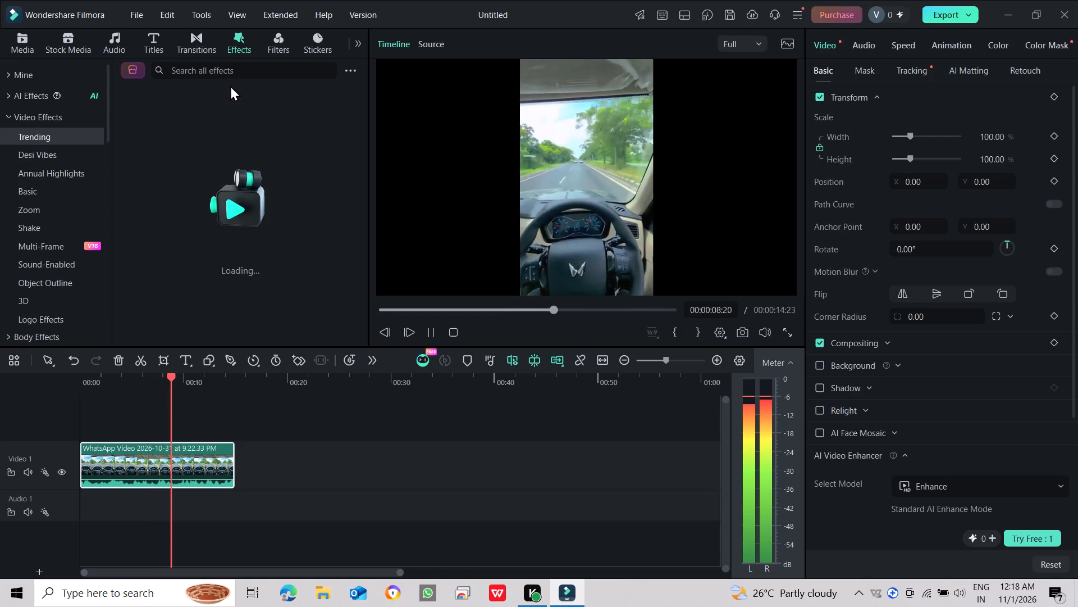
pyautogui.click(272, 45)
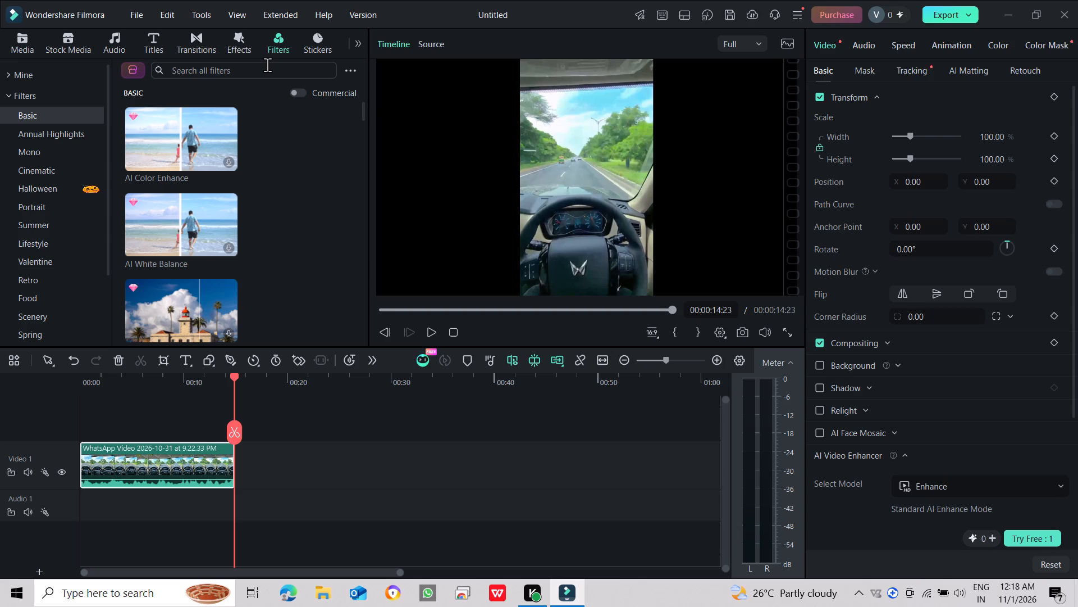
pyautogui.scroll(-2, 173, 300)
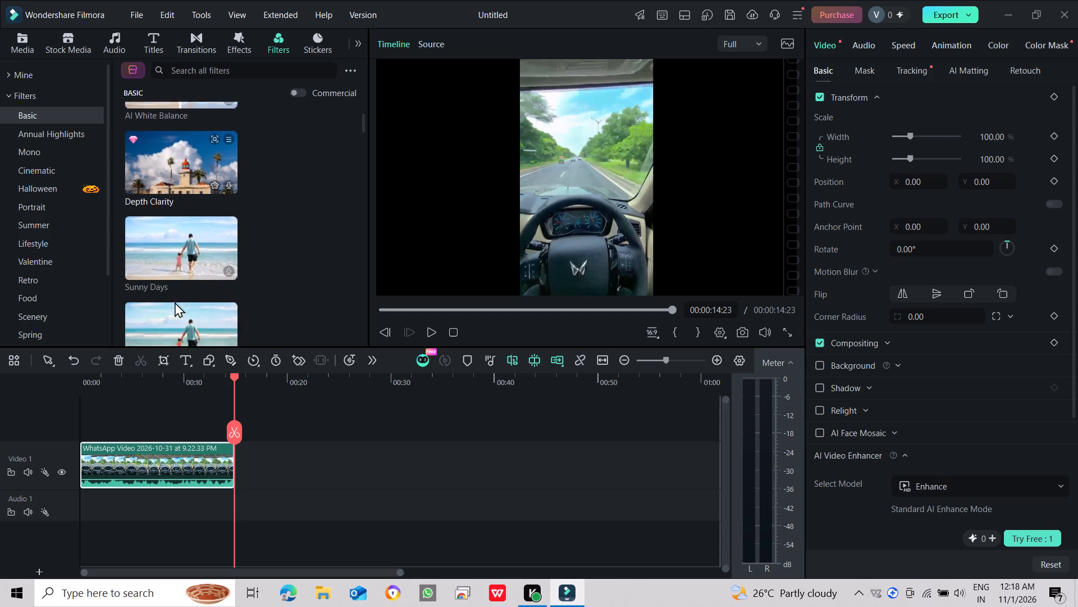
pyautogui.scroll(-2, 175, 302)
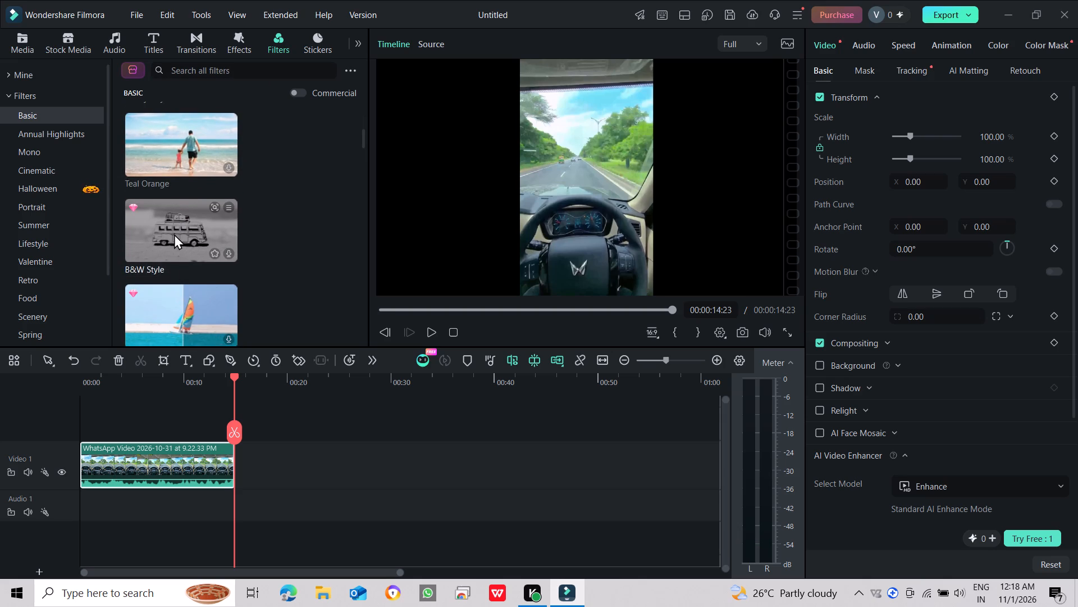
pyautogui.scroll(-1, 174, 234)
pyautogui.scroll(1, 189, 158)
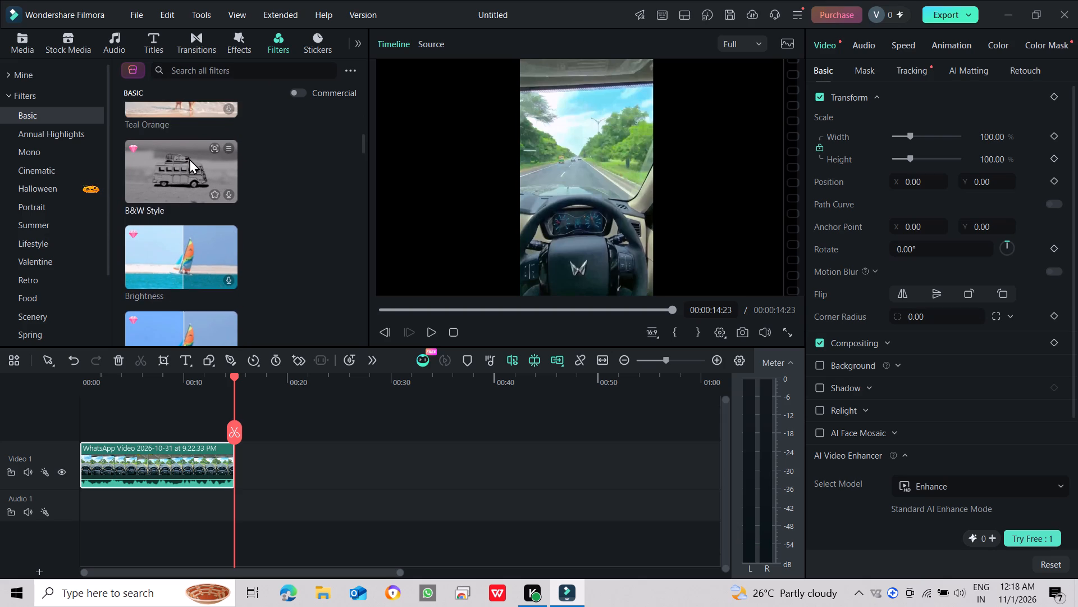
pyautogui.moveTo(186, 228); pyautogui.dragTo(103, 426)
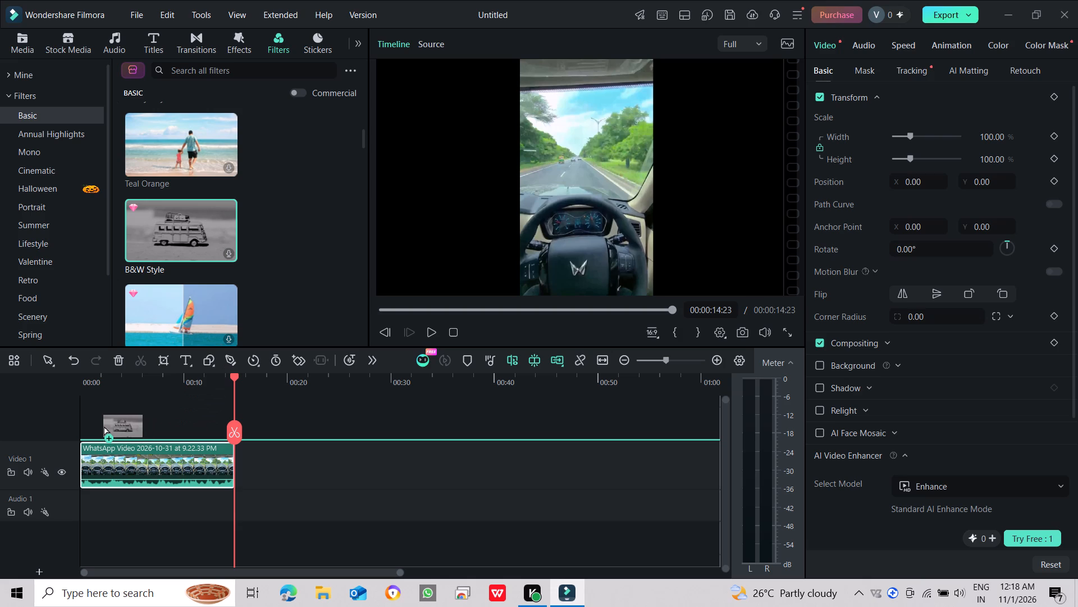
pyautogui.moveTo(103, 426); pyautogui.dragTo(98, 419)
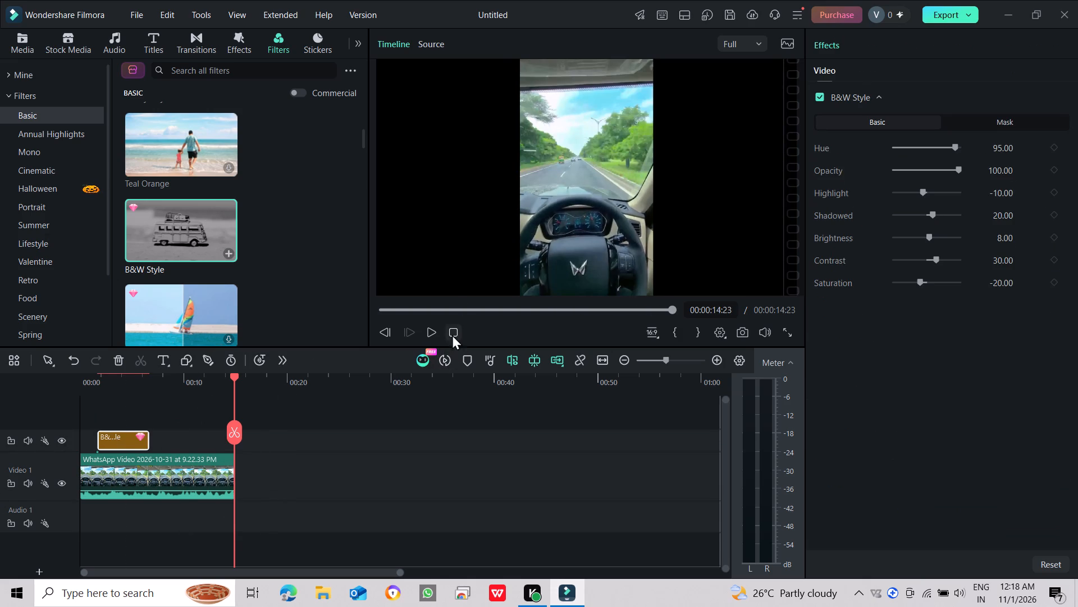
# Play the timeline to check the B&W Style filter on the clip.
pyautogui.click(426, 327)
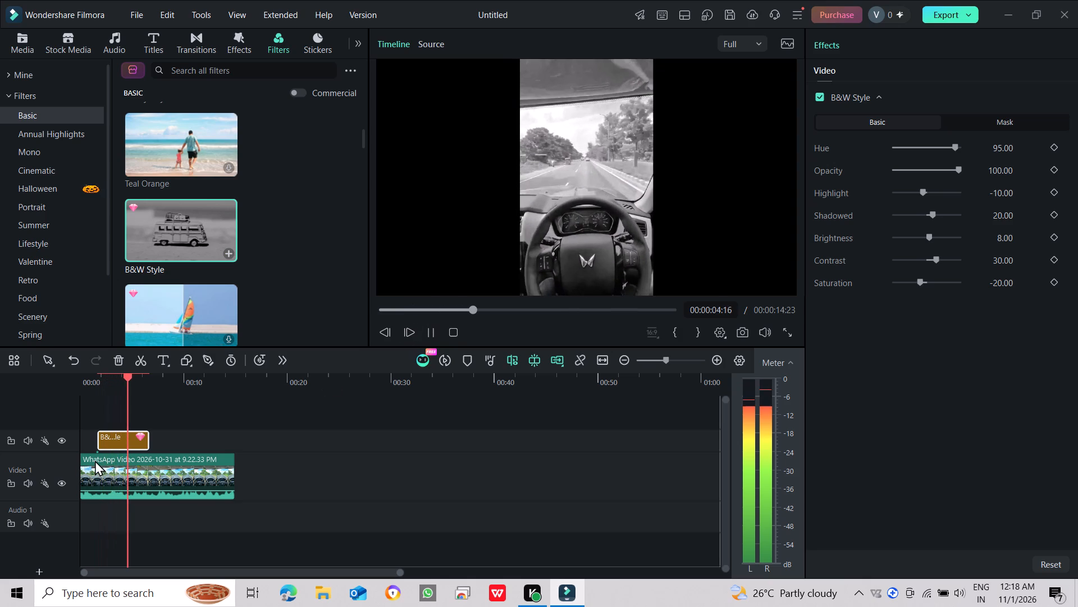
# Align the B&W Style filter with the start of the clip and extend it to the clip's end.
pyautogui.moveTo(120, 438); pyautogui.dragTo(93, 437)
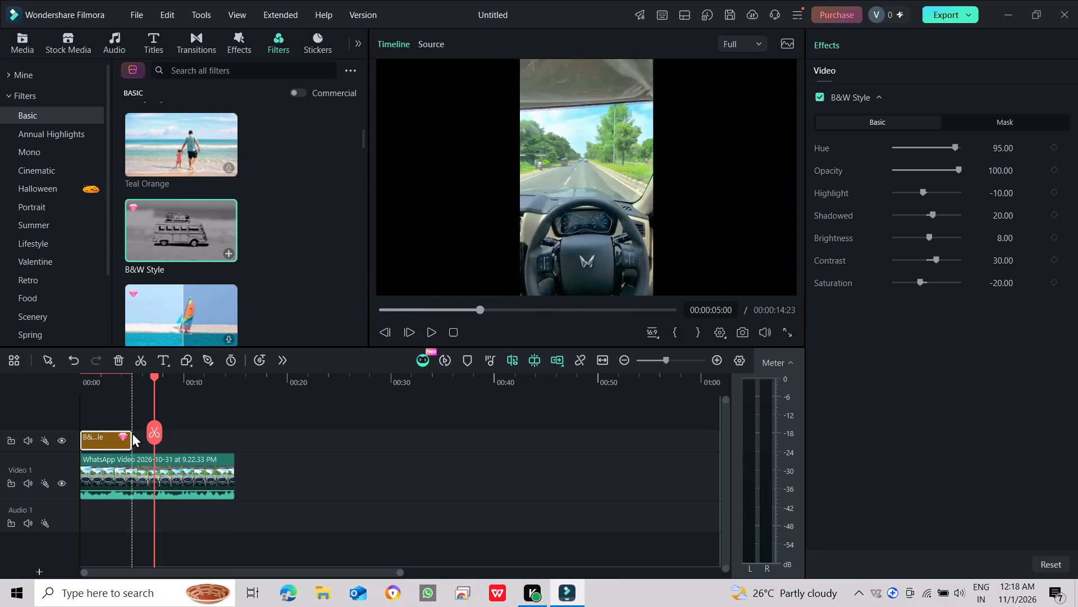
pyautogui.click(126, 432)
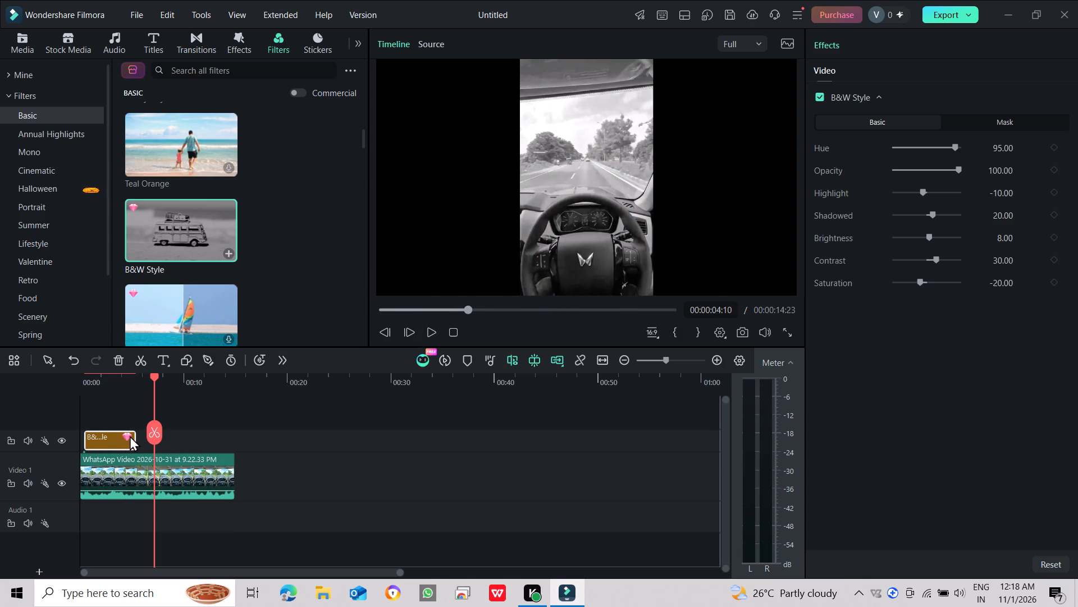
pyautogui.moveTo(121, 437); pyautogui.dragTo(107, 440)
pyautogui.moveTo(127, 438); pyautogui.dragTo(159, 442)
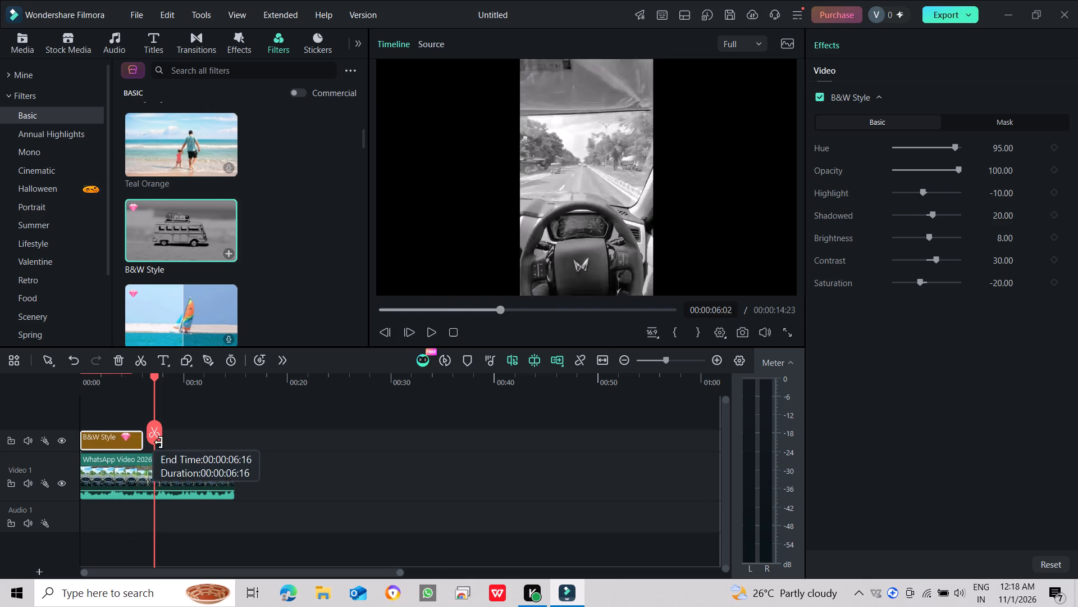
pyautogui.moveTo(159, 442); pyautogui.dragTo(232, 441)
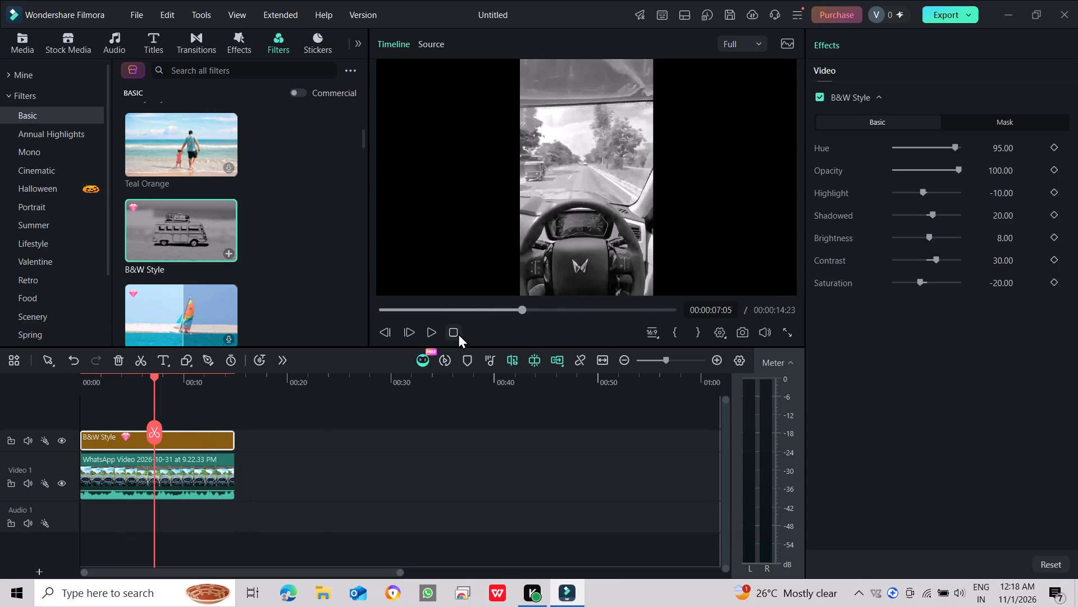
# Play the timeline to check the extended B&W Style filter.
pyautogui.click(438, 336)
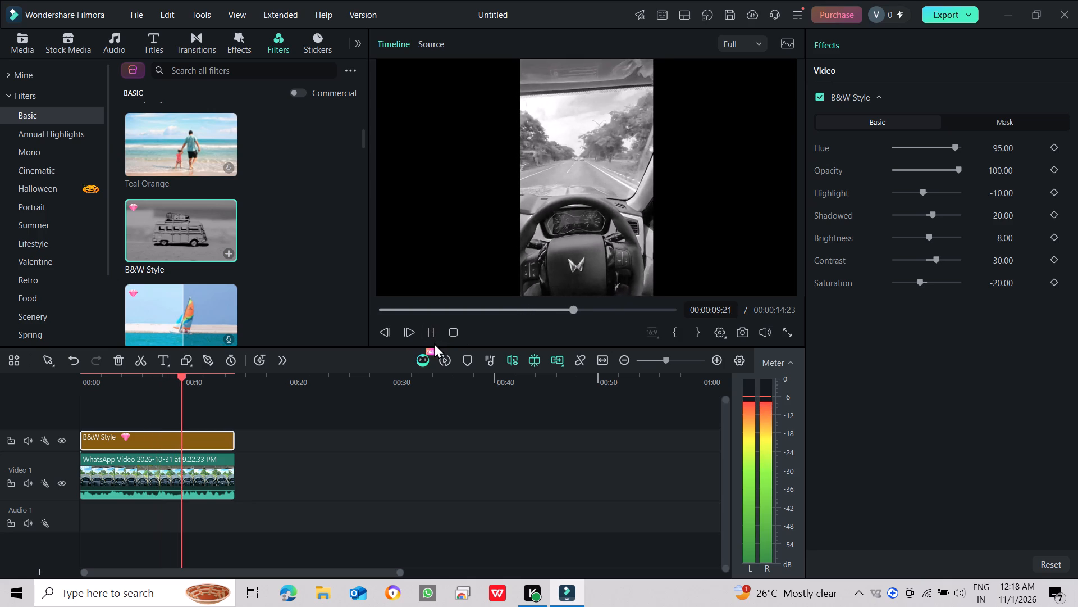
# Move the B&W Style filter away from above the driving clip and delete it from the timeline.
pyautogui.moveTo(159, 438); pyautogui.dragTo(286, 431)
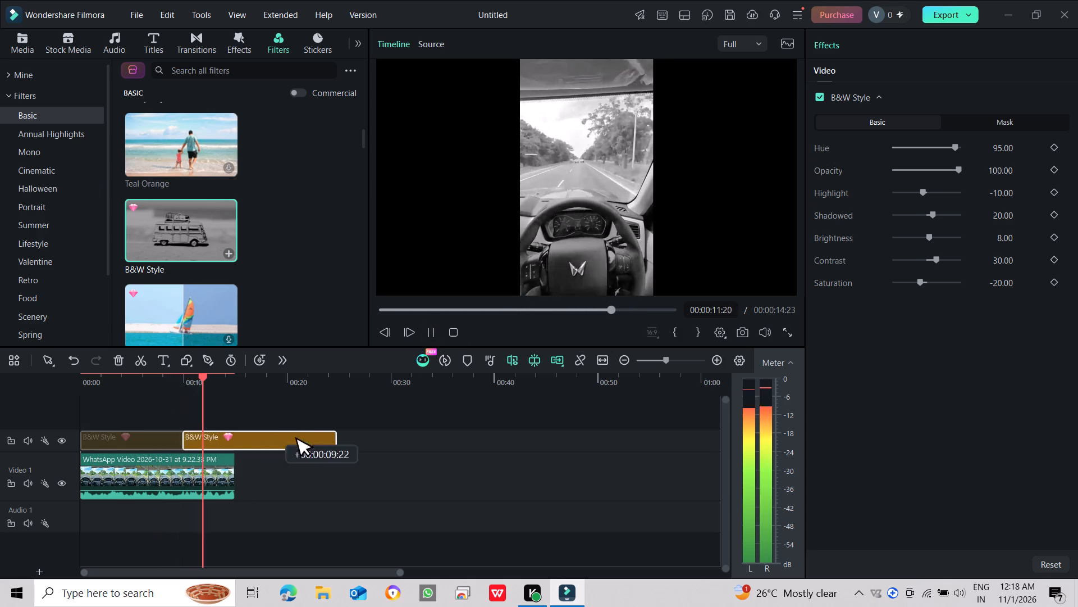
pyautogui.moveTo(286, 431); pyautogui.dragTo(349, 428)
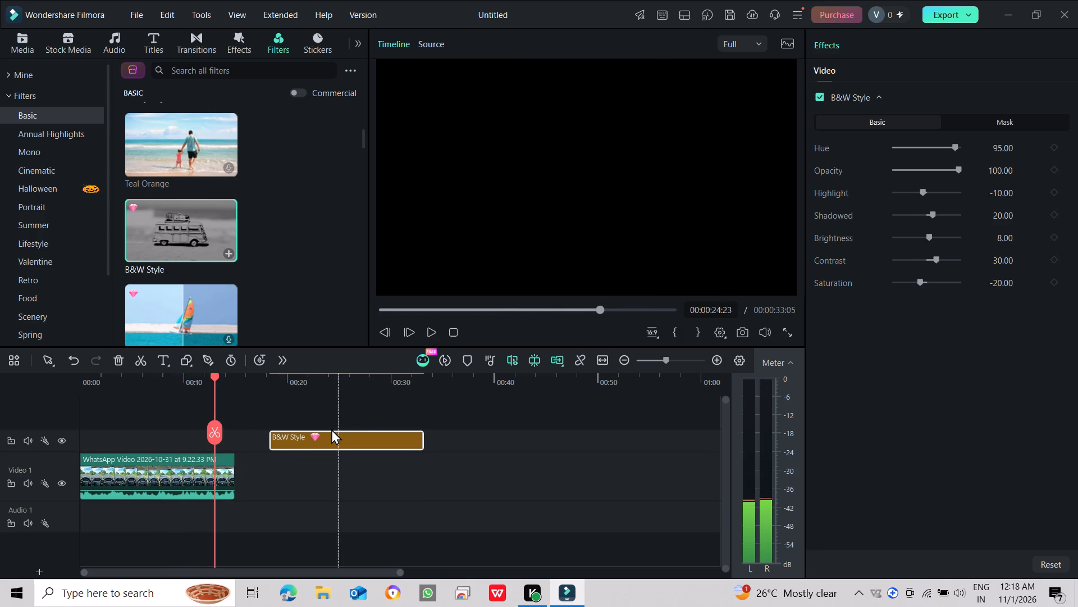
pyautogui.rightClick(324, 440)
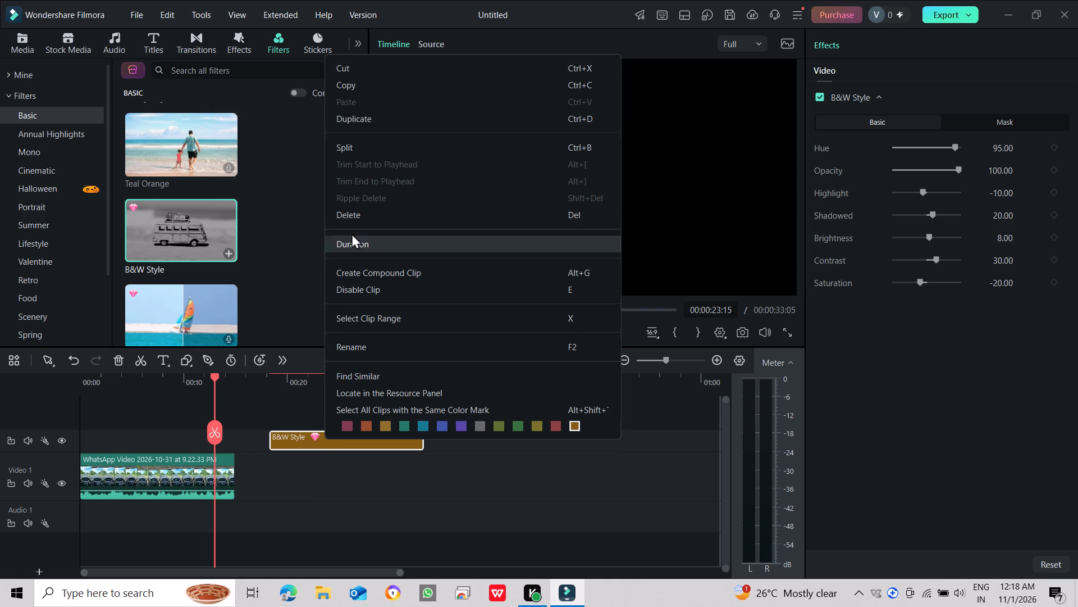
pyautogui.click(352, 219)
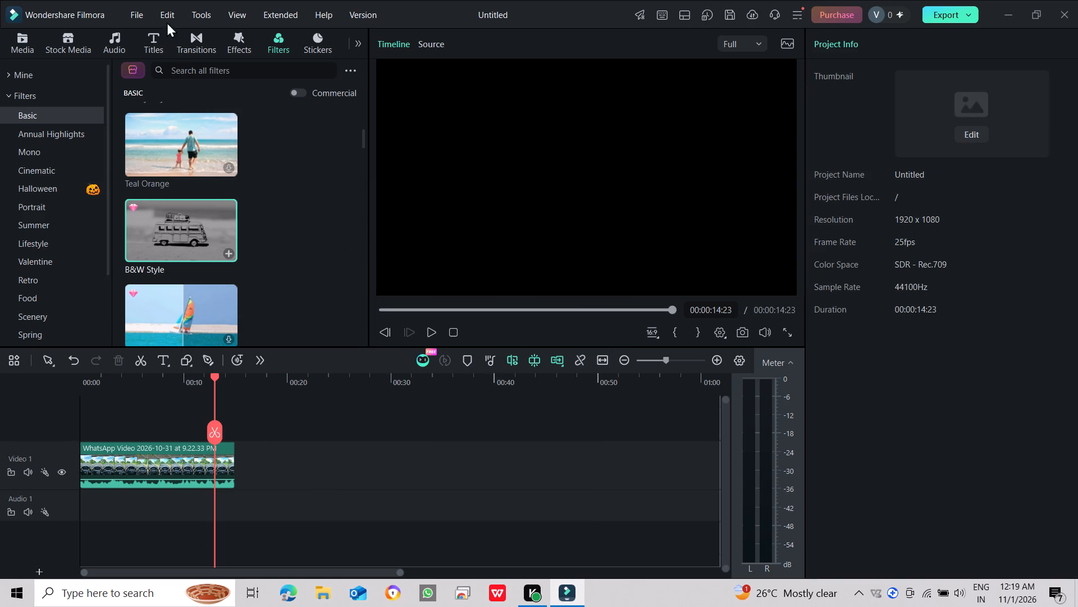
# Open the video effects library and play the timeline to view the clip without the filter.
pyautogui.click(239, 39)
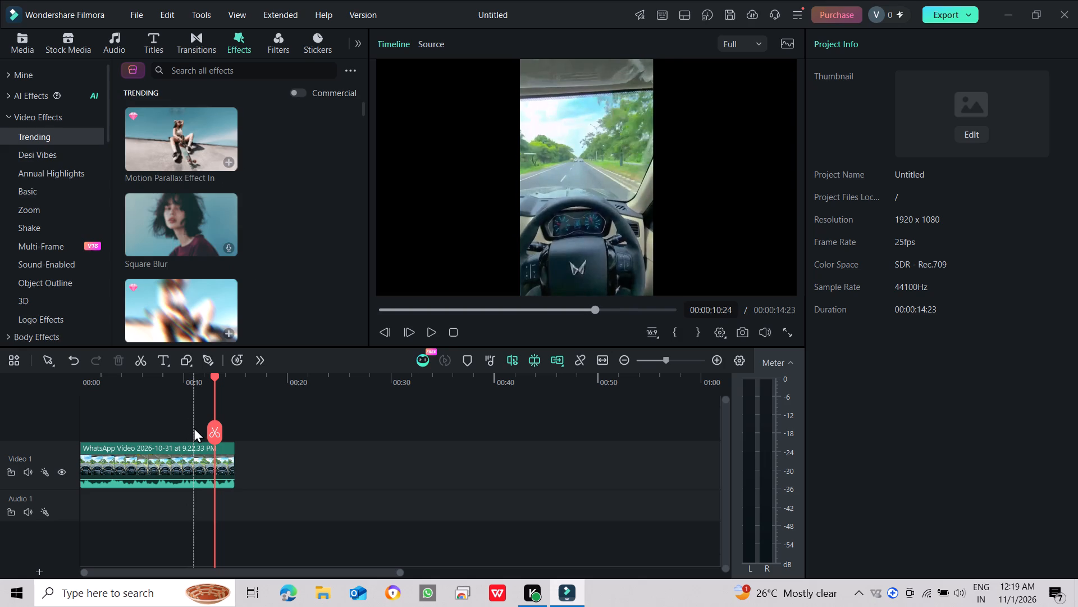
pyautogui.click(431, 334)
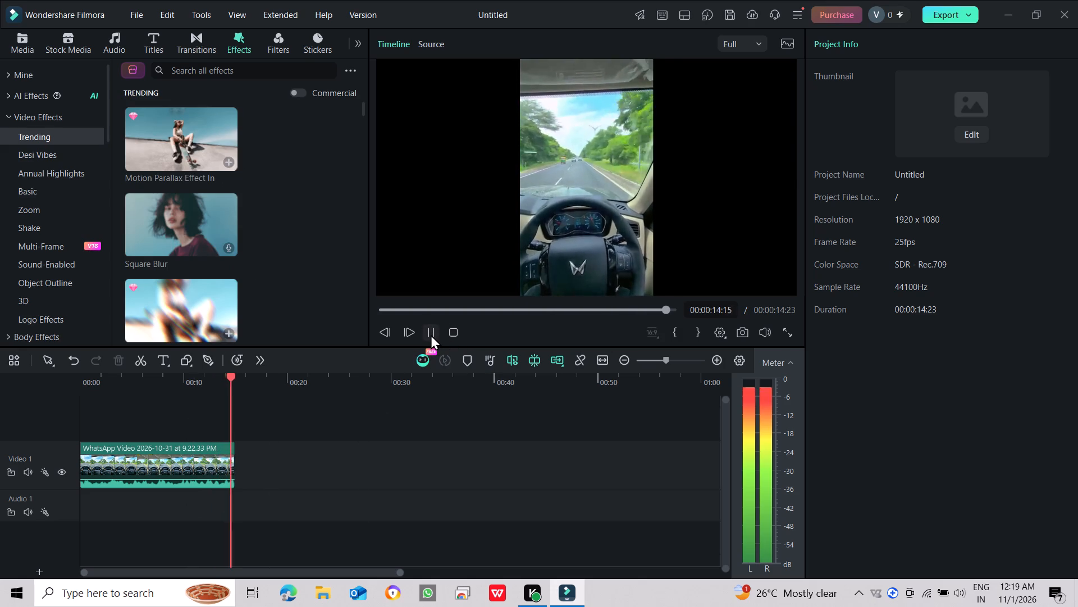
pyautogui.click(431, 334)
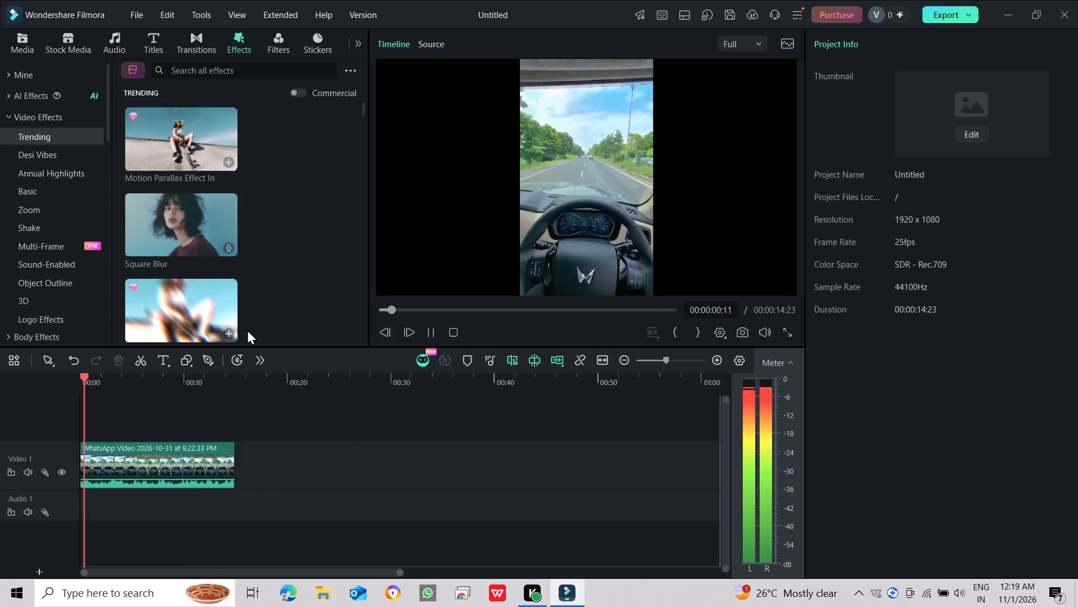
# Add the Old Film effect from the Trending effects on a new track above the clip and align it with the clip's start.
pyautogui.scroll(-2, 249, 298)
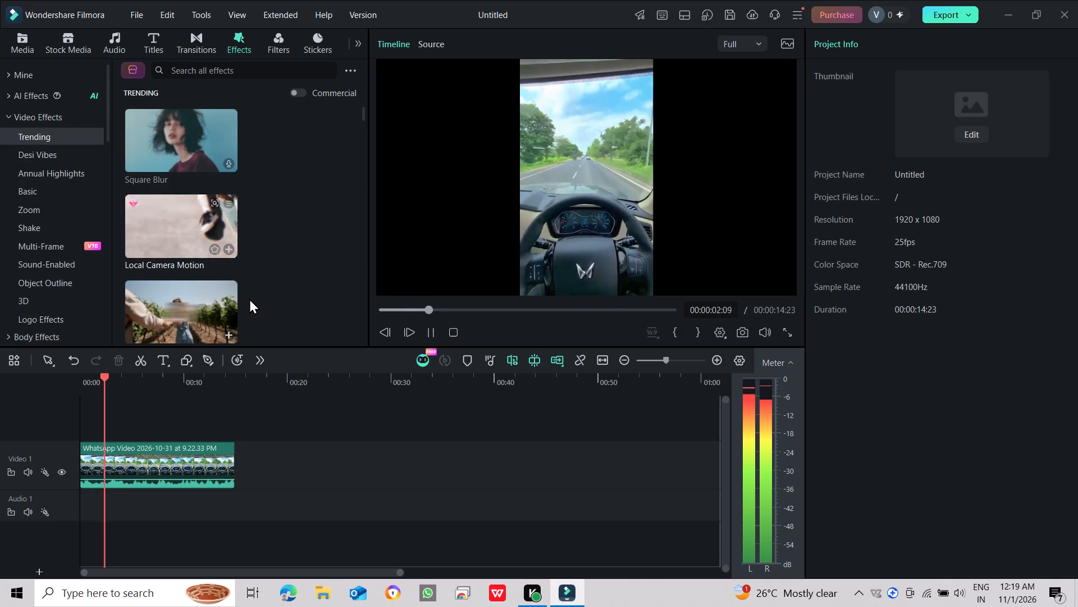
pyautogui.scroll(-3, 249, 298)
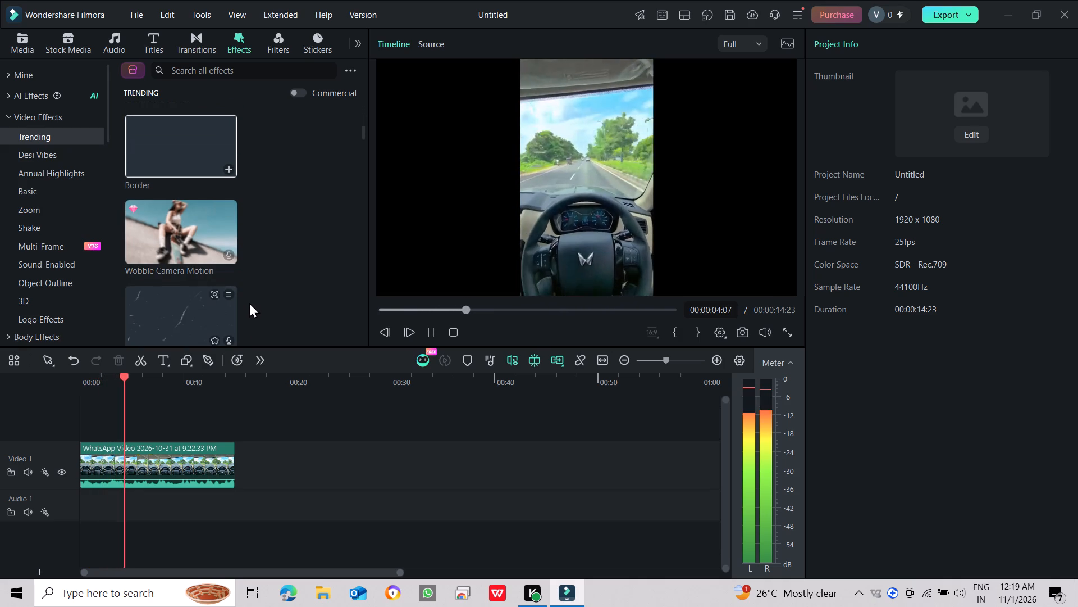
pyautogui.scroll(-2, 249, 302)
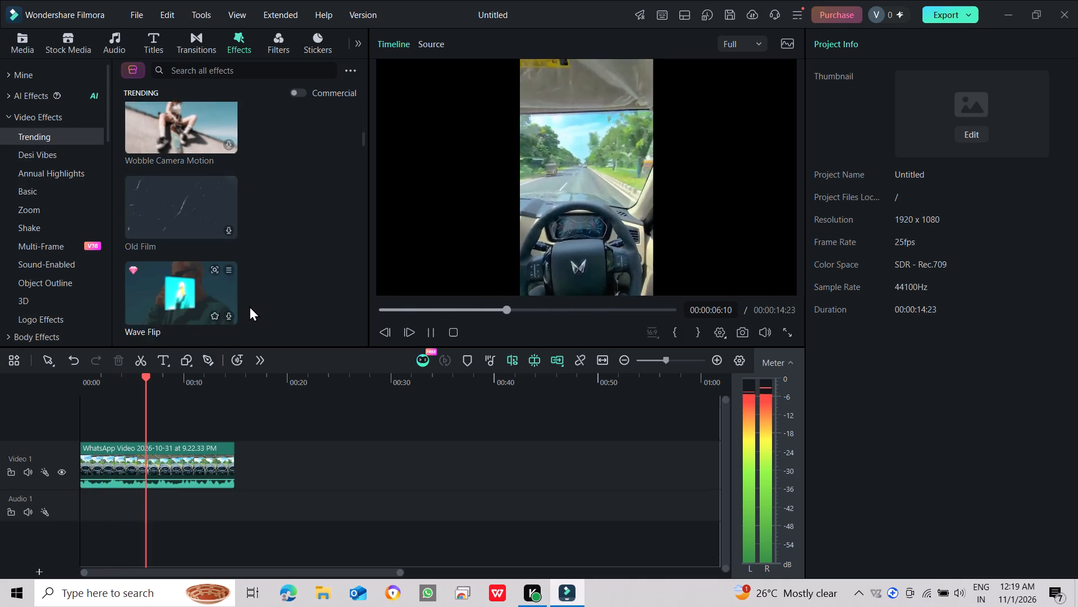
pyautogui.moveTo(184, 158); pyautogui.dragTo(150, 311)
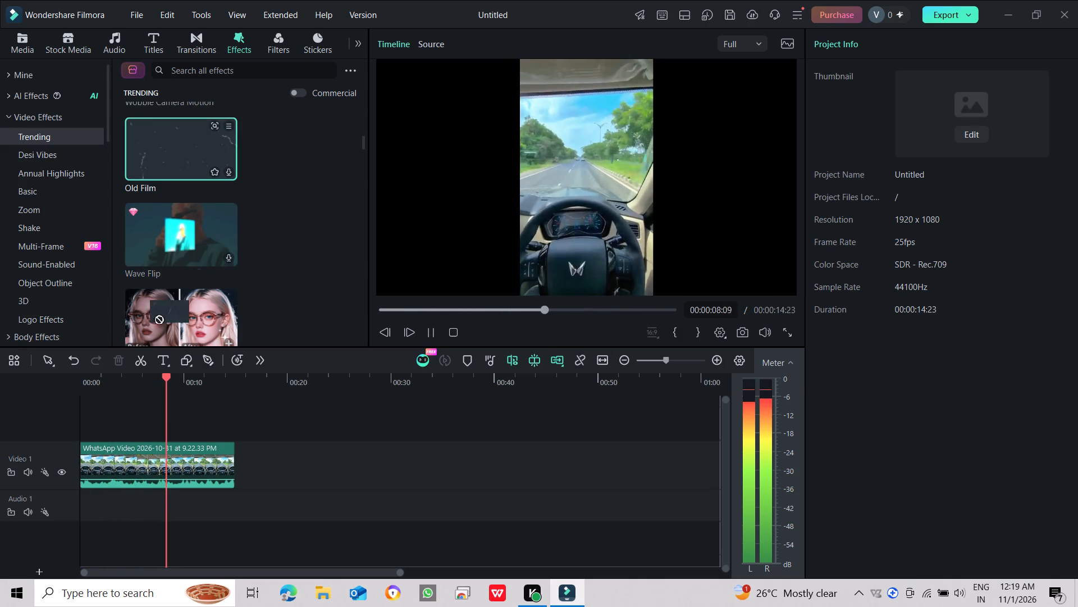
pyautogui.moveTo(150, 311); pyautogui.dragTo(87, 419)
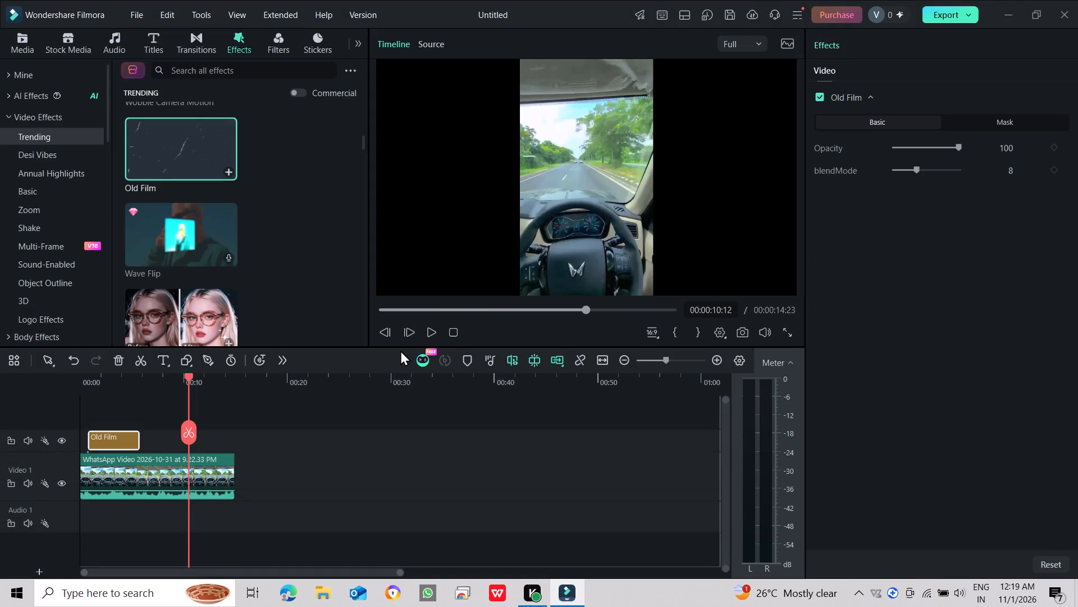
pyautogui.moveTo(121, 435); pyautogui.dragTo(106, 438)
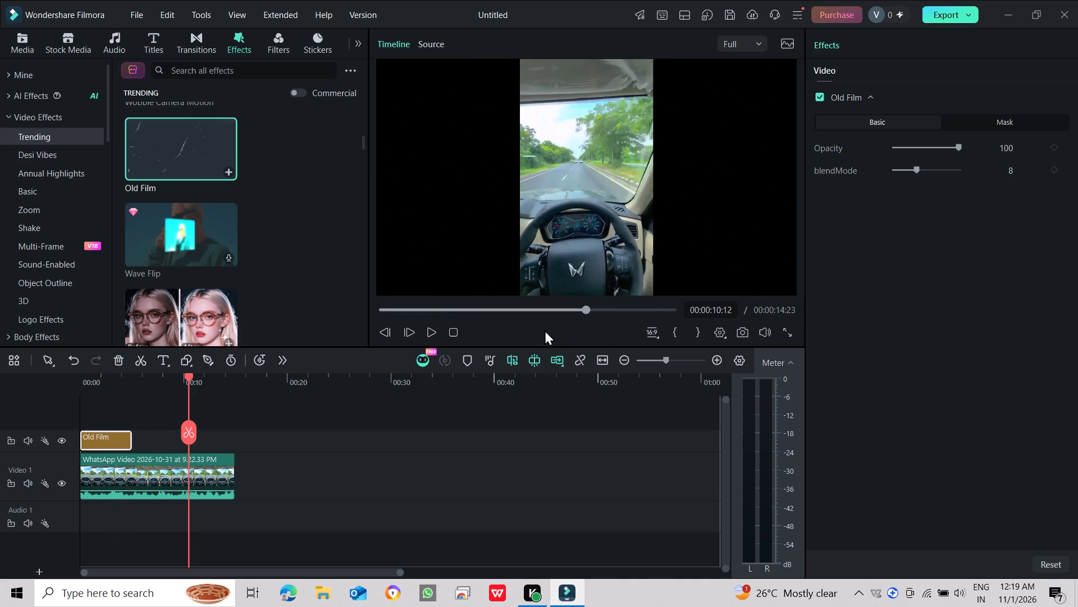
# Play the timeline from the beginning to check the Old Film effect.
pyautogui.moveTo(394, 307); pyautogui.dragTo(360, 305)
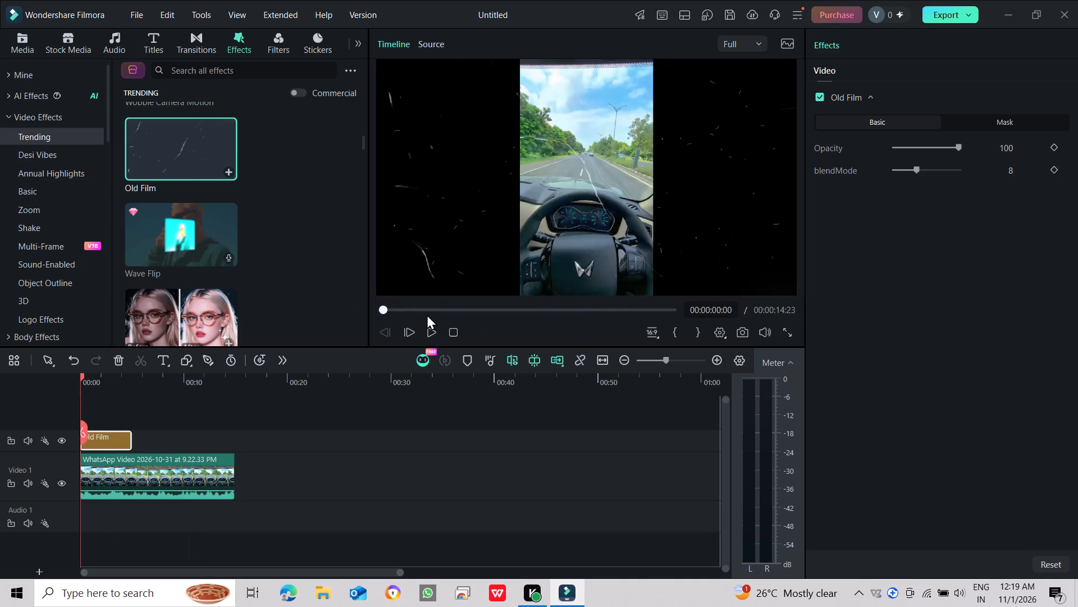
pyautogui.click(436, 336)
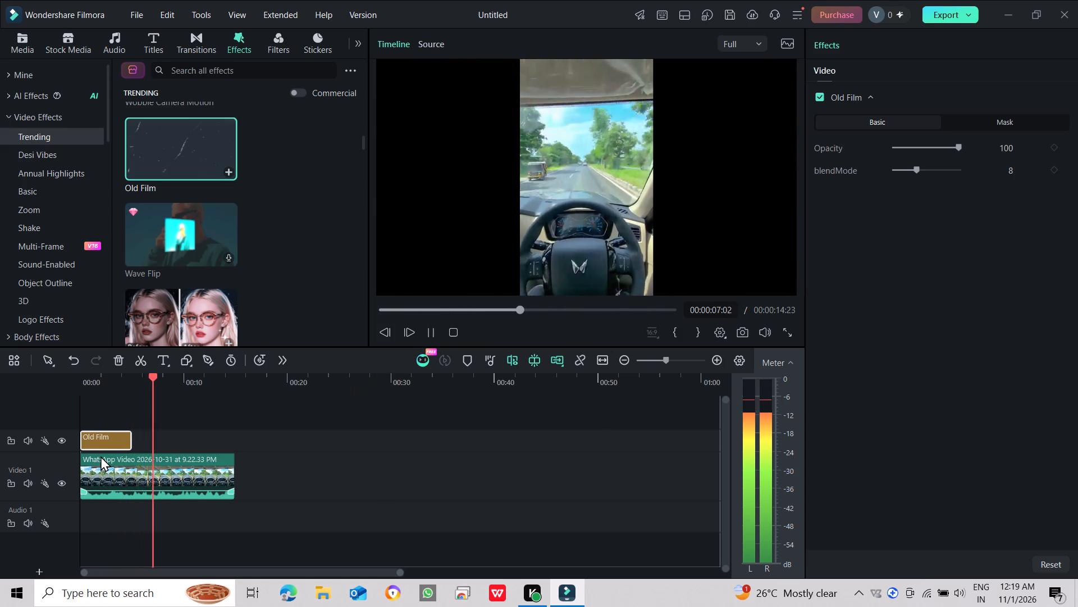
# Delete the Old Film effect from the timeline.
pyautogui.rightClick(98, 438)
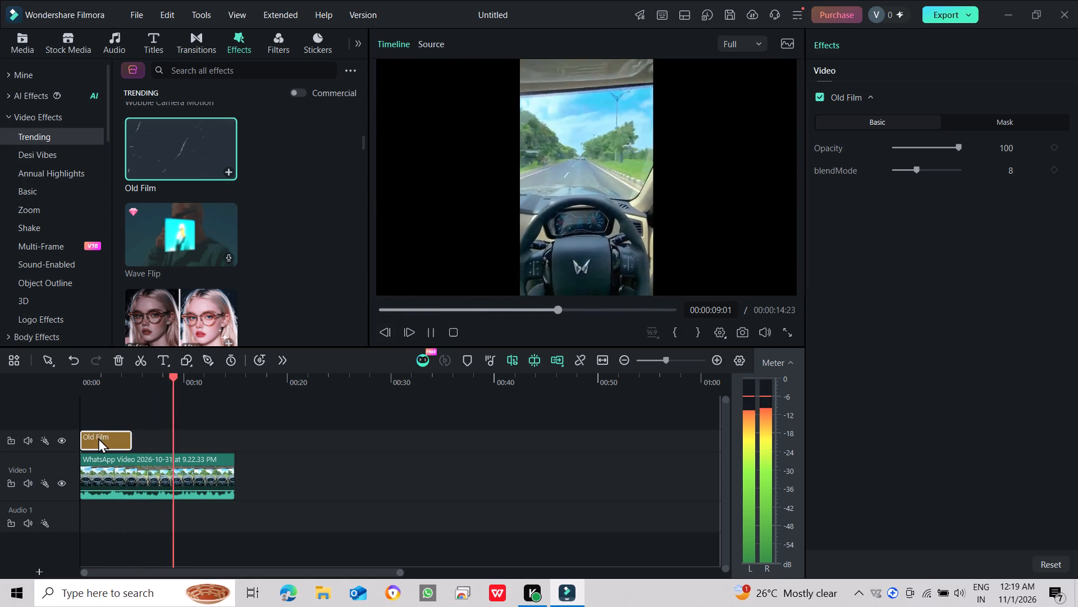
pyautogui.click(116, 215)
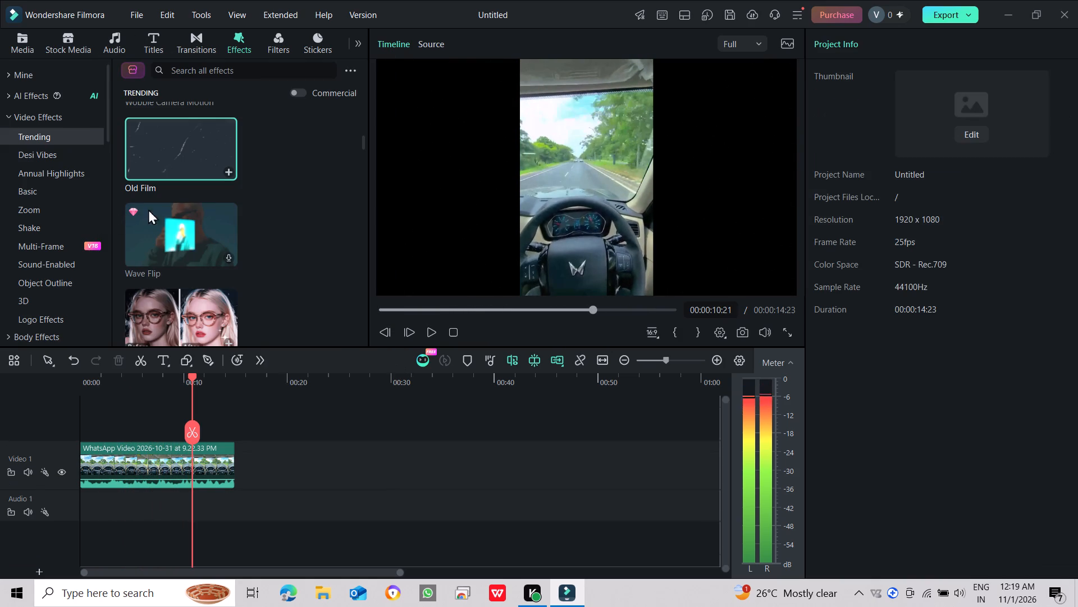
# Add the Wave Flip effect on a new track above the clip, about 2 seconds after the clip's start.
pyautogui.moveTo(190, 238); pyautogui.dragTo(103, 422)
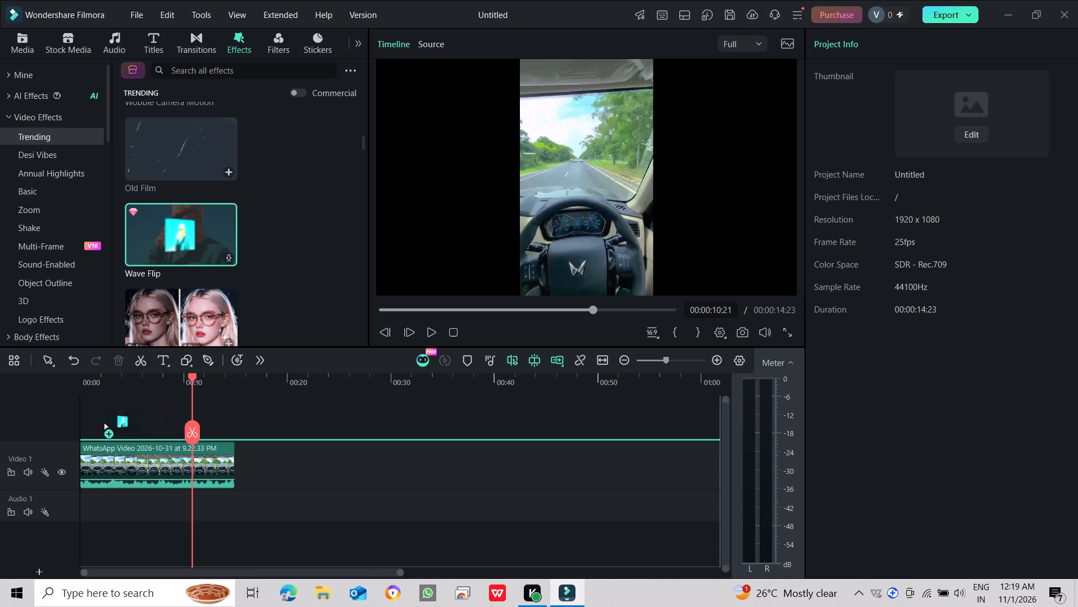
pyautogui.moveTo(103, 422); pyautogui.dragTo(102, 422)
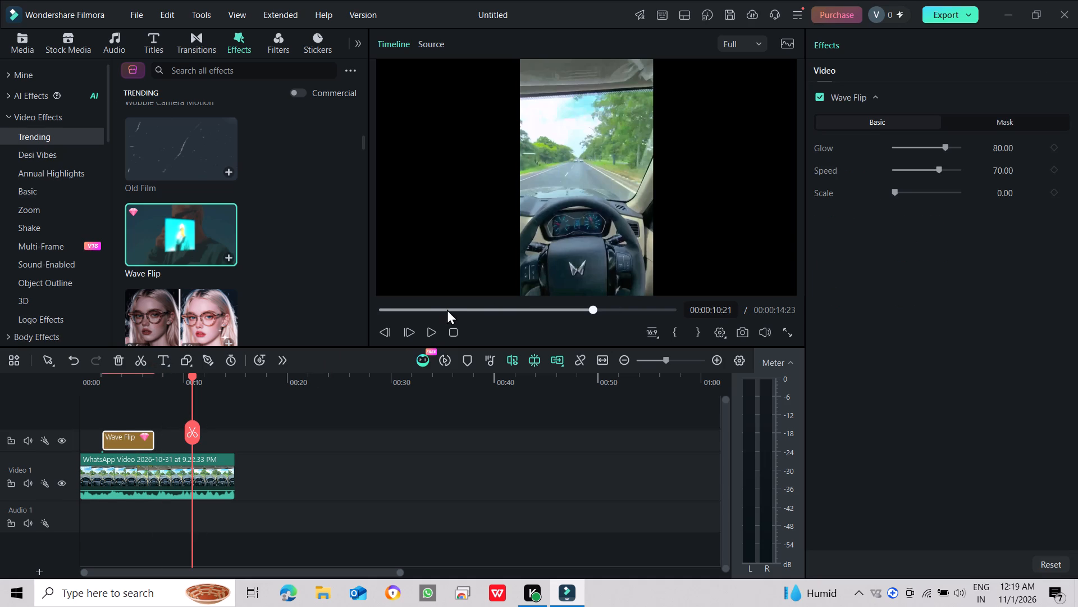
# Play the timeline from the beginning to check the Wave Flip effect.
pyautogui.moveTo(440, 311); pyautogui.dragTo(332, 311)
pyautogui.click(421, 325)
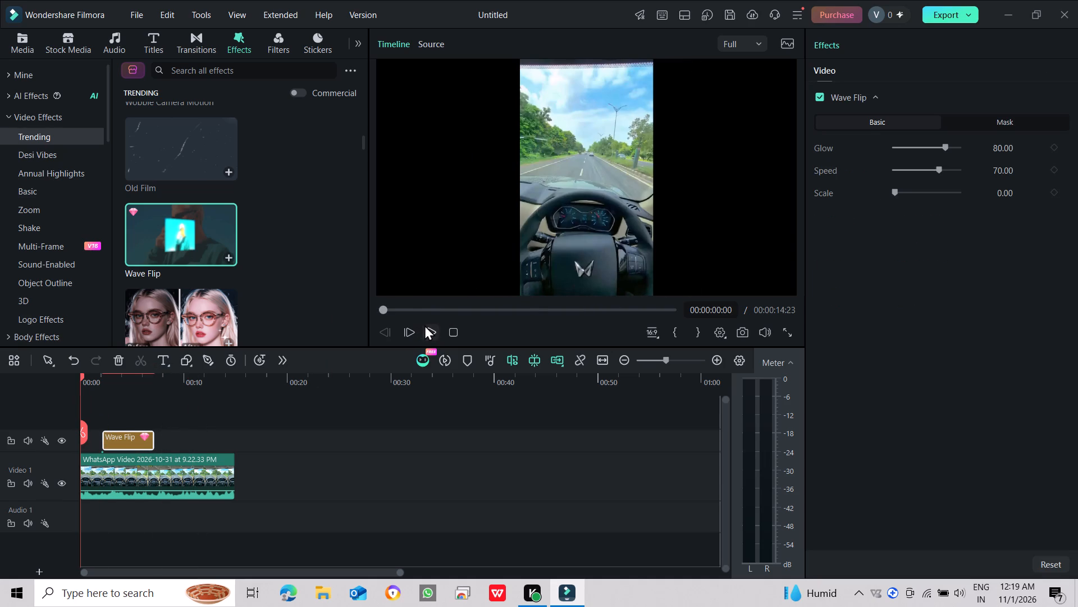
pyautogui.click(424, 325)
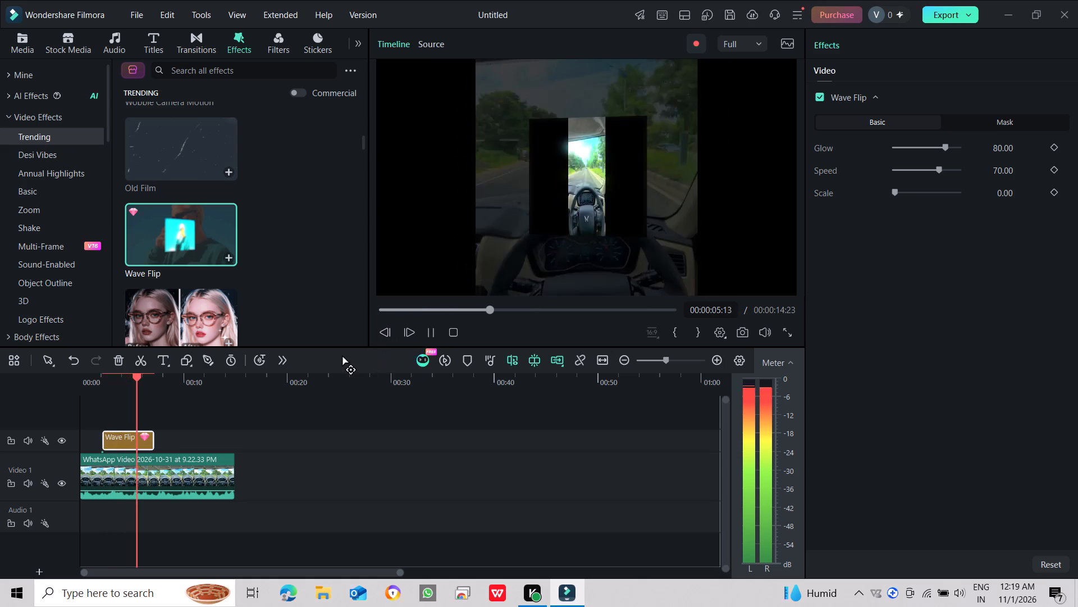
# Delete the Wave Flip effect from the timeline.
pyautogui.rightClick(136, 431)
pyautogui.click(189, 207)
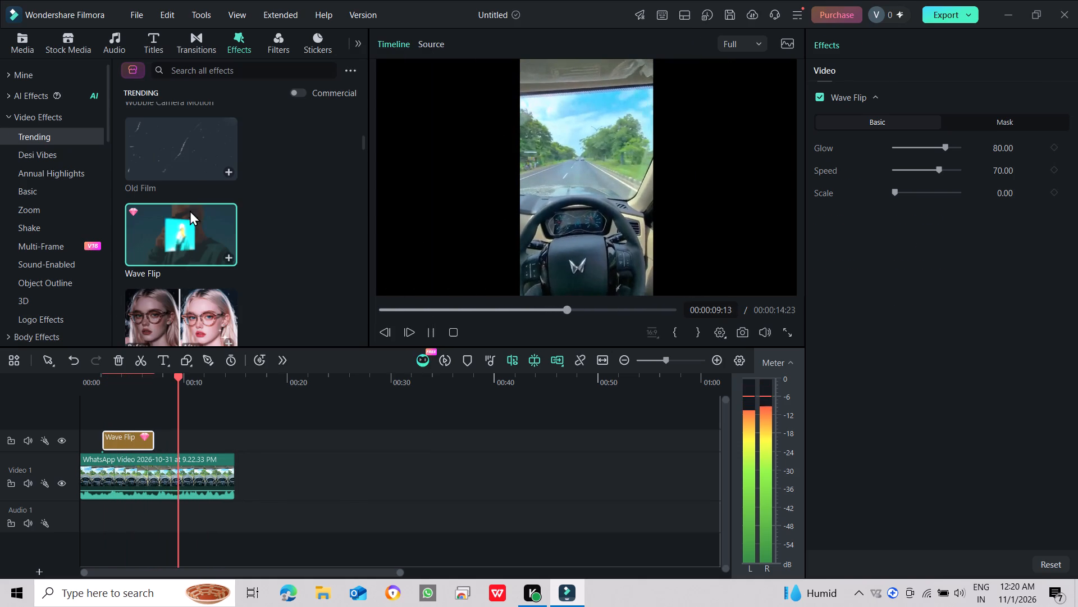
# Browse the Trending video effects for another effect to use on the driving clip.
pyautogui.scroll(-5, 191, 306)
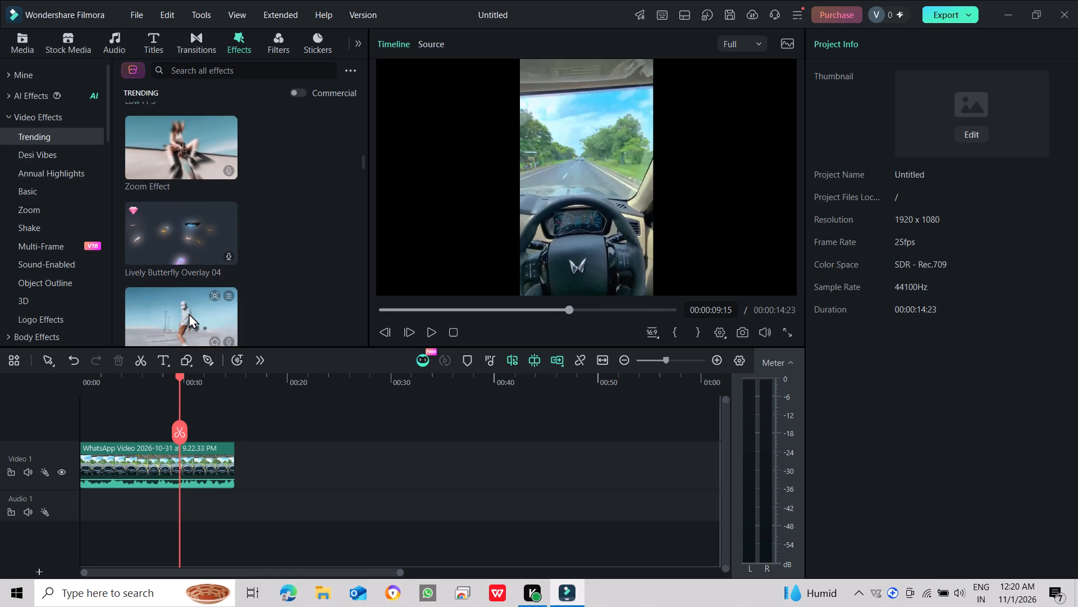
pyautogui.scroll(-7, 189, 313)
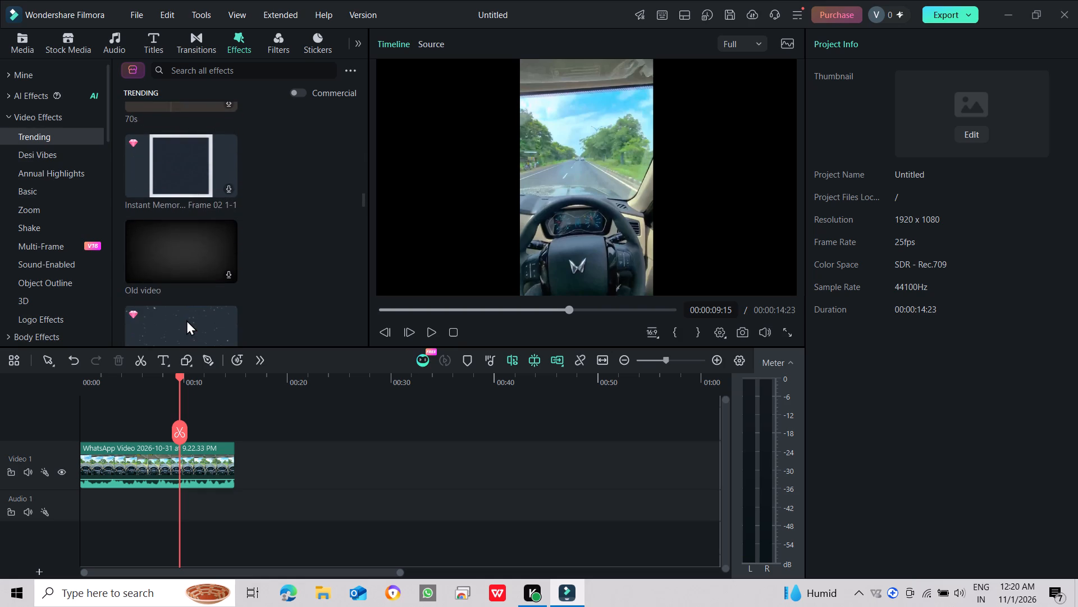
pyautogui.scroll(2, 186, 320)
pyautogui.scroll(-1, 176, 274)
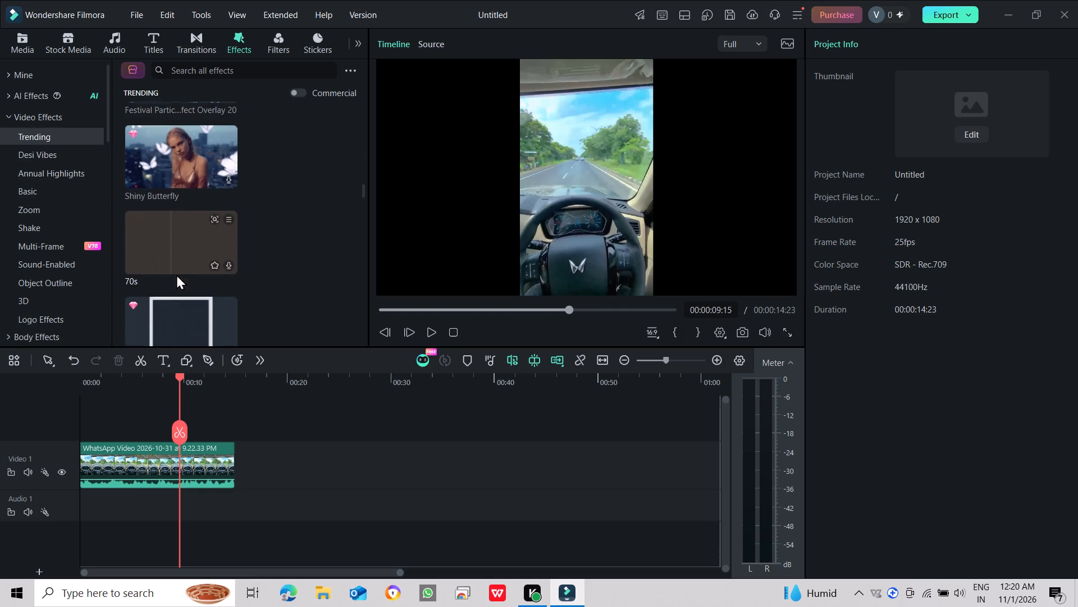
pyautogui.scroll(-8, 176, 274)
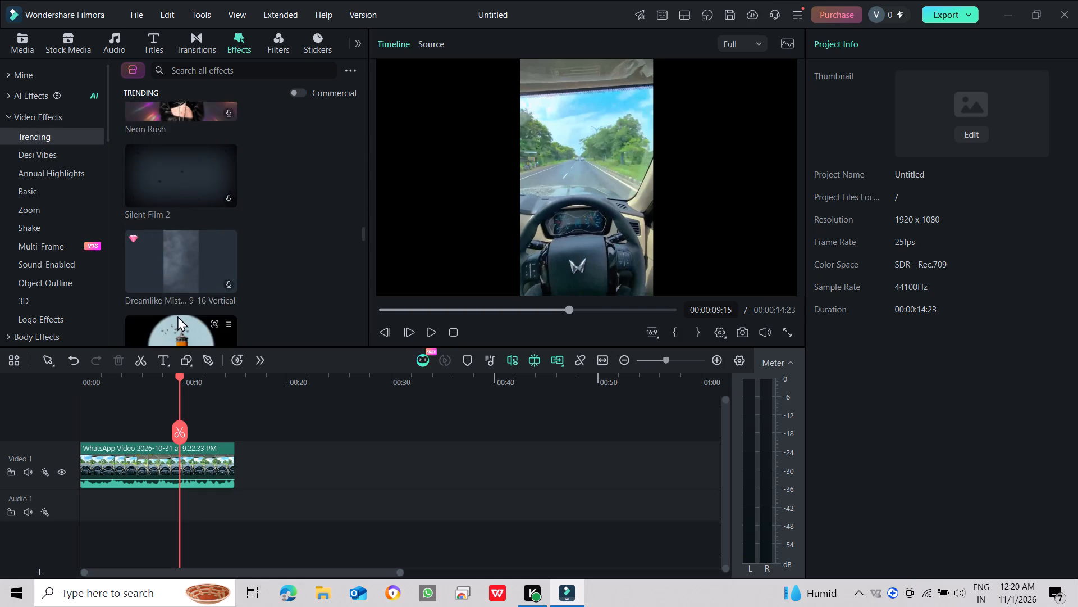
pyautogui.scroll(-2, 177, 316)
pyautogui.scroll(2, 178, 316)
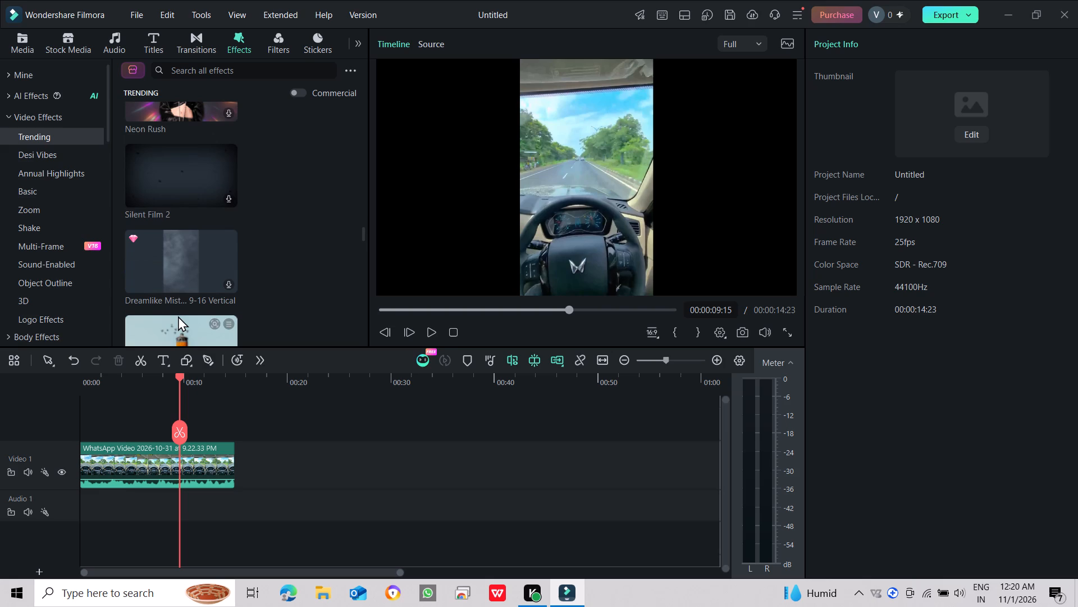
# Preview the Silent Film 2, Round Close, Spot Close and Horizontal Open effects, then rewind the Horizontal Open preview to its start.
pyautogui.click(183, 176)
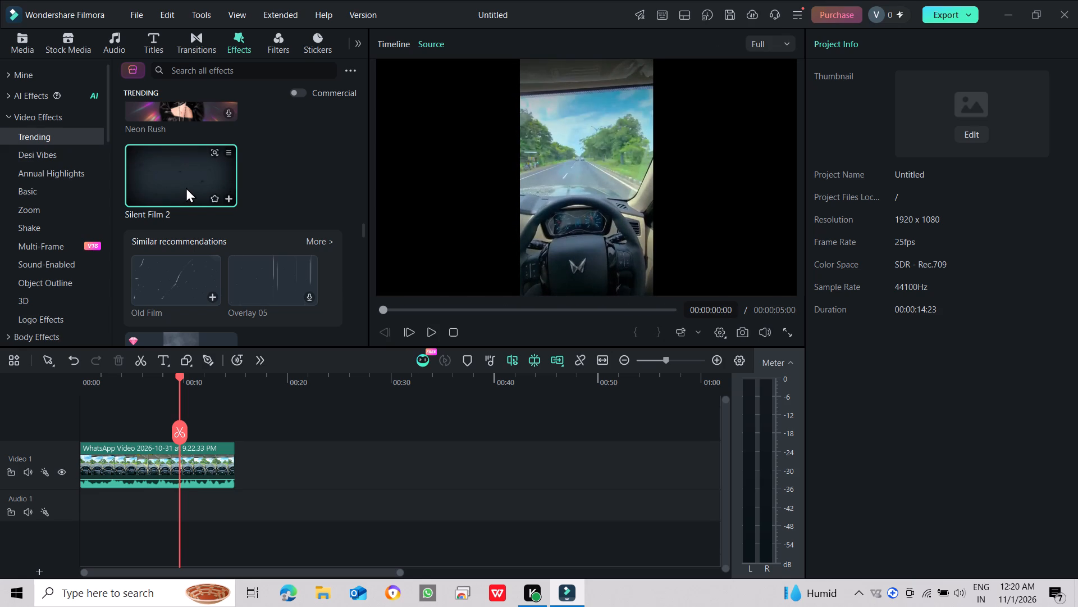
pyautogui.scroll(-3, 218, 229)
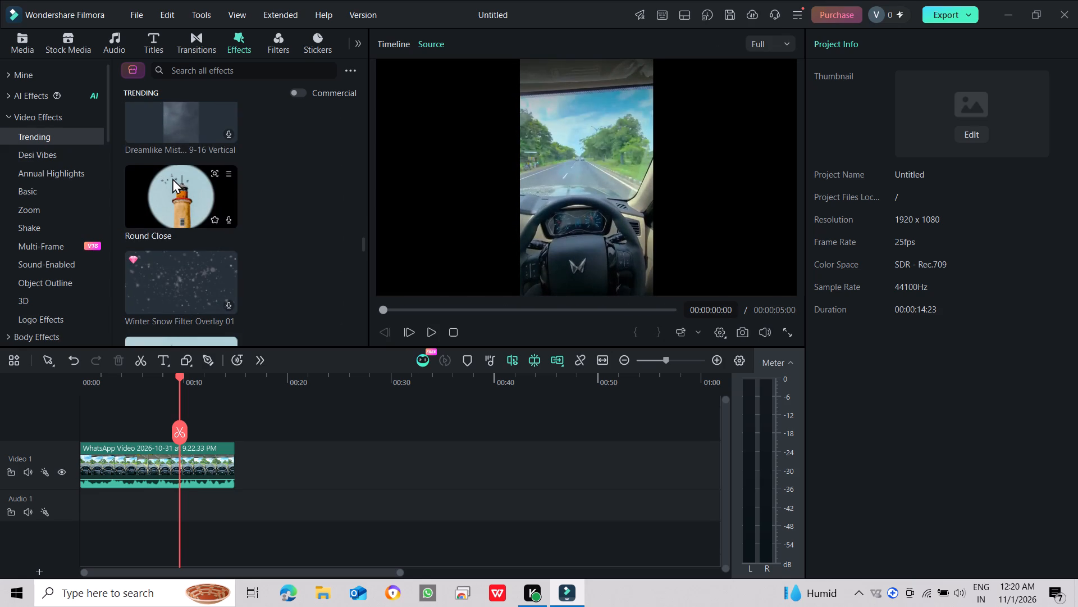
pyautogui.click(172, 178)
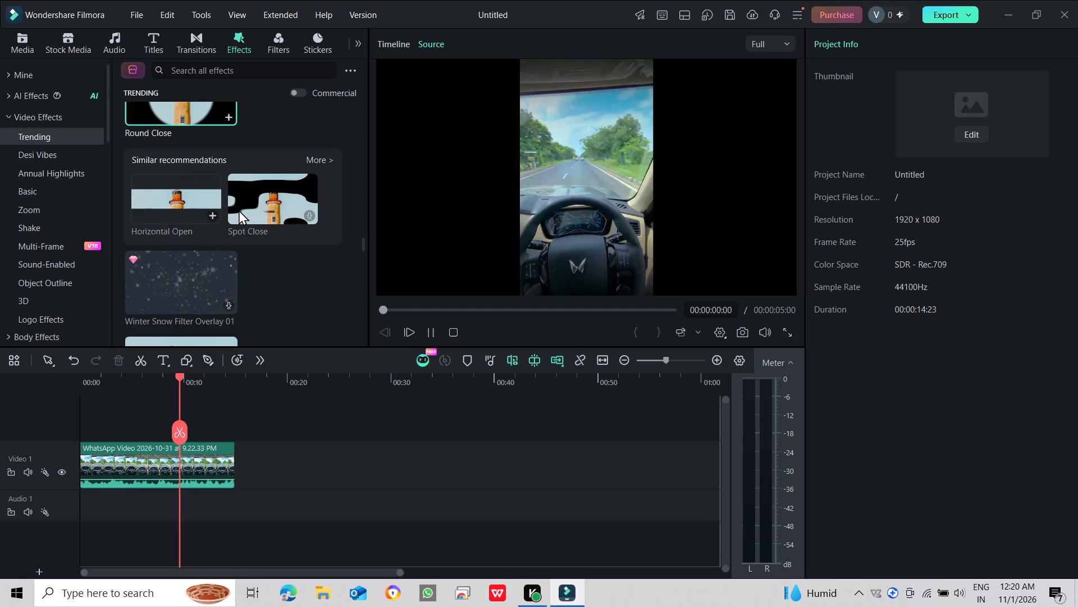
pyautogui.click(257, 202)
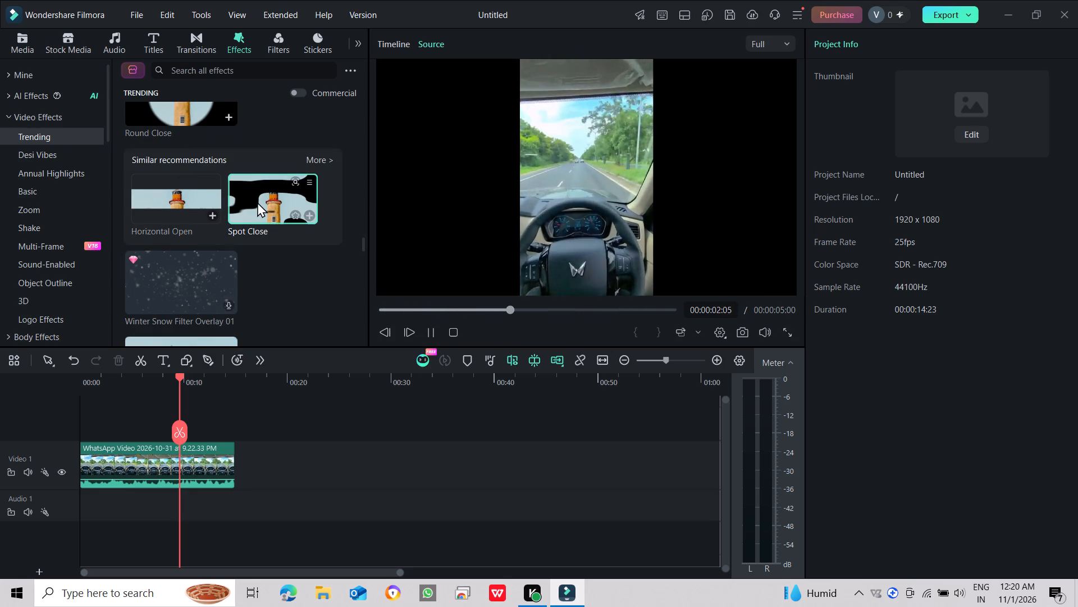
pyautogui.click(154, 207)
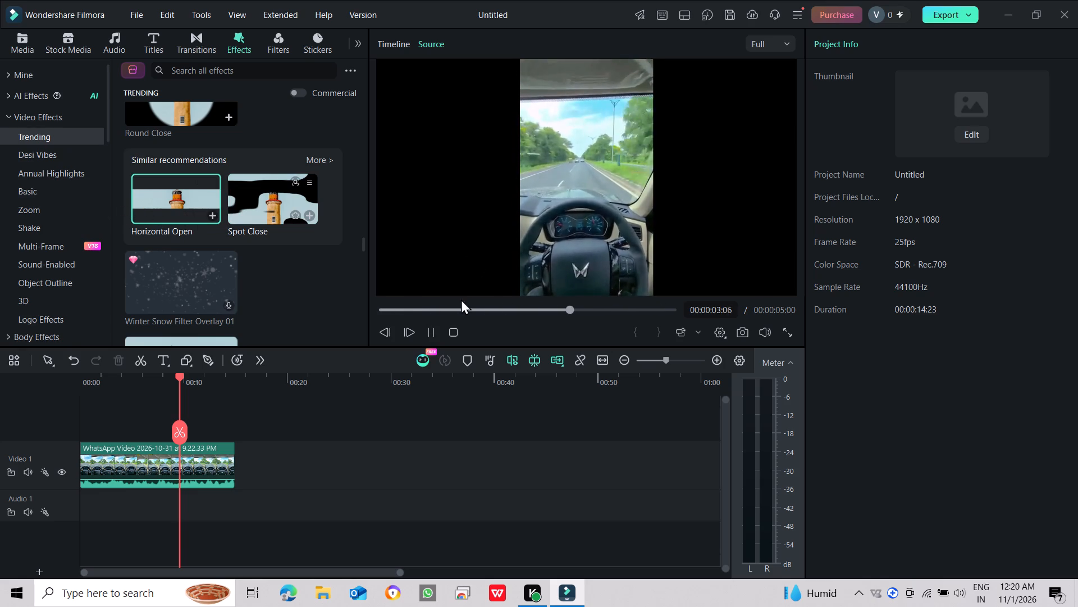
pyautogui.moveTo(399, 304); pyautogui.dragTo(374, 311)
pyautogui.moveTo(383, 310); pyautogui.dragTo(378, 309)
# Add the Horizontal Open effect on a new track above the driving clip and align it with the clip's start.
pyautogui.moveTo(166, 195); pyautogui.dragTo(121, 380)
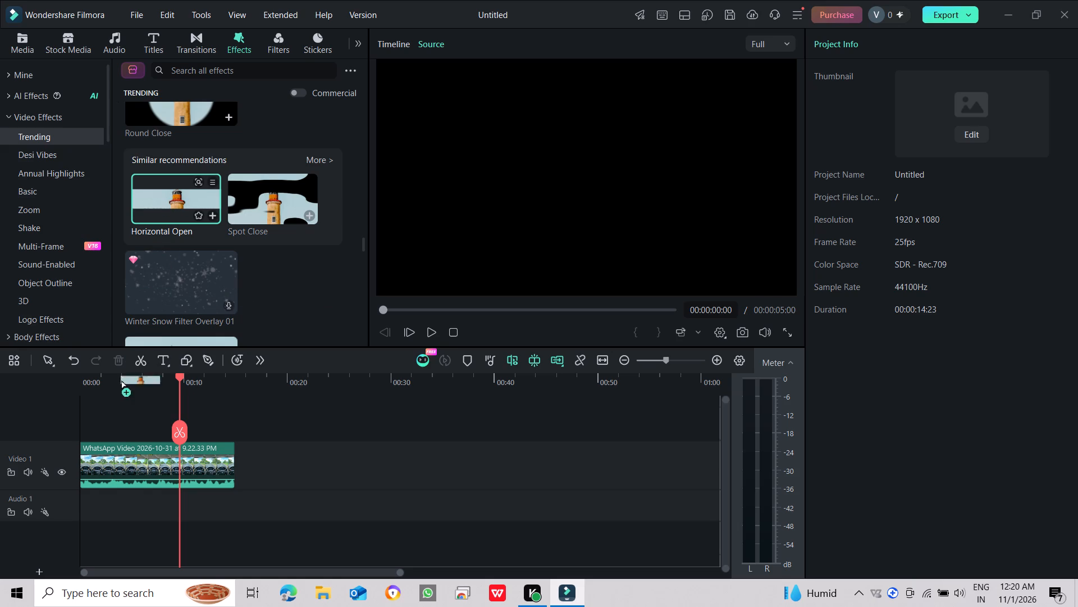
pyautogui.moveTo(121, 380); pyautogui.dragTo(84, 427)
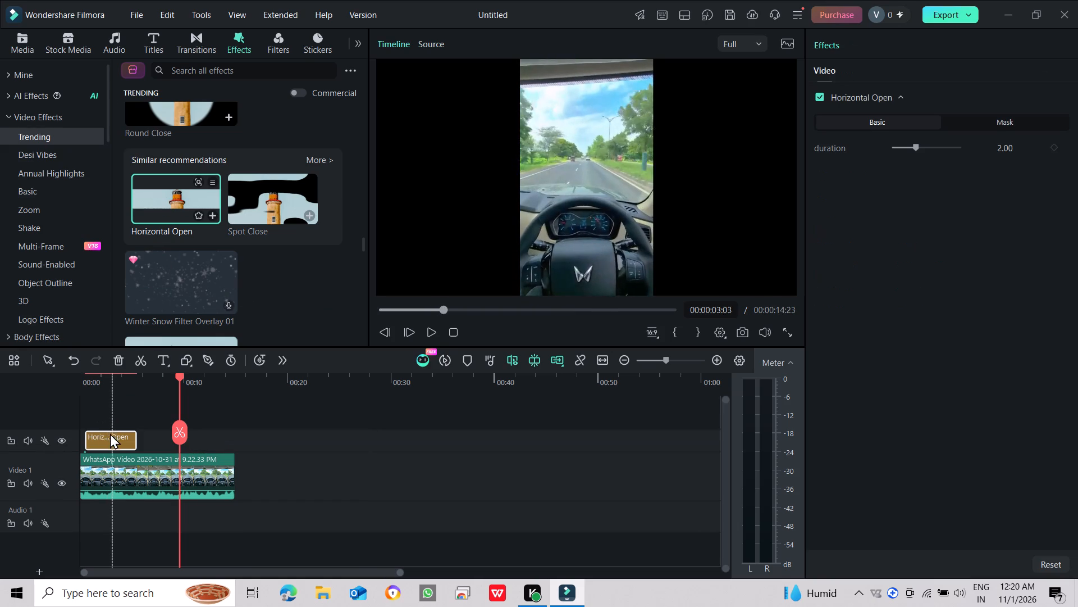
pyautogui.moveTo(106, 437); pyautogui.dragTo(93, 437)
pyautogui.click(107, 456)
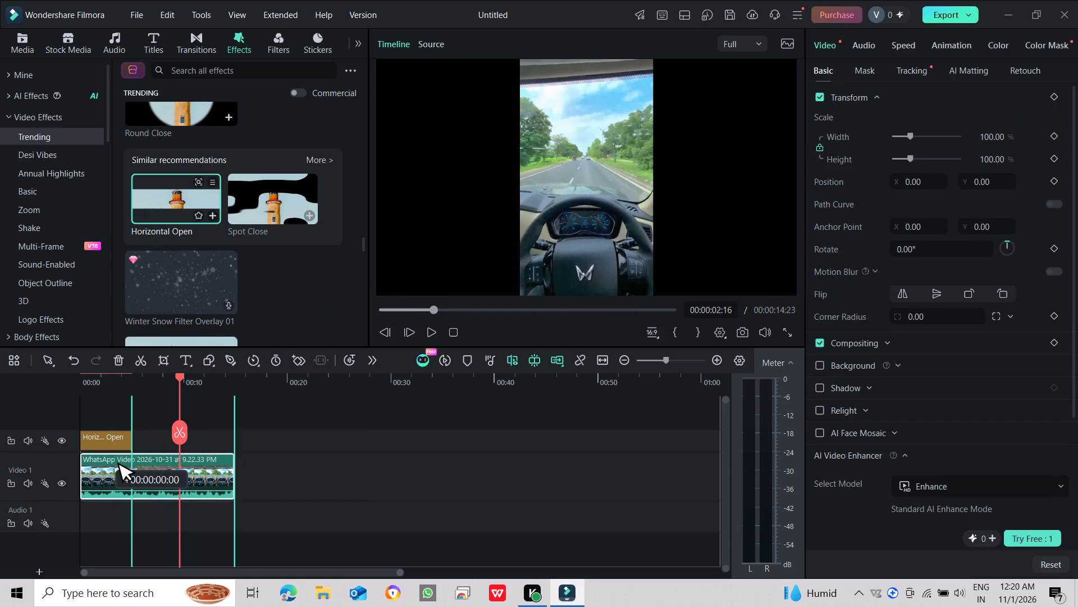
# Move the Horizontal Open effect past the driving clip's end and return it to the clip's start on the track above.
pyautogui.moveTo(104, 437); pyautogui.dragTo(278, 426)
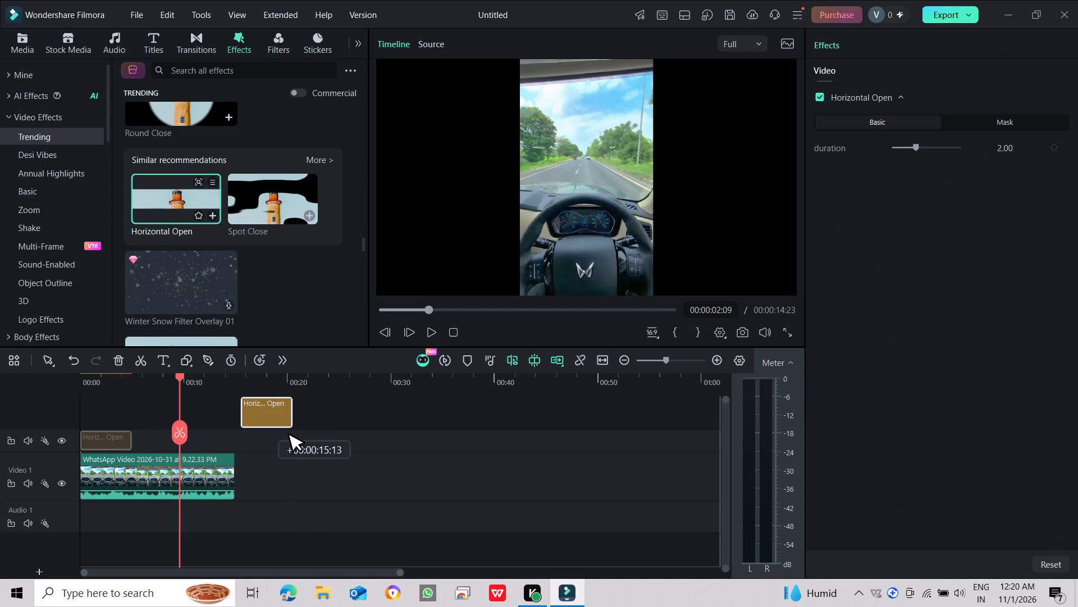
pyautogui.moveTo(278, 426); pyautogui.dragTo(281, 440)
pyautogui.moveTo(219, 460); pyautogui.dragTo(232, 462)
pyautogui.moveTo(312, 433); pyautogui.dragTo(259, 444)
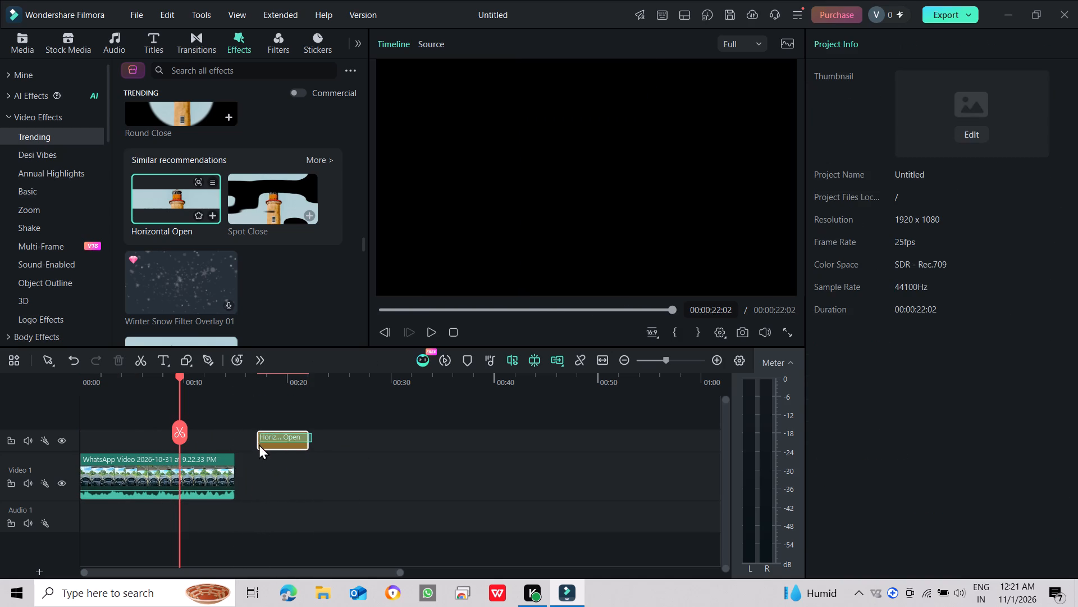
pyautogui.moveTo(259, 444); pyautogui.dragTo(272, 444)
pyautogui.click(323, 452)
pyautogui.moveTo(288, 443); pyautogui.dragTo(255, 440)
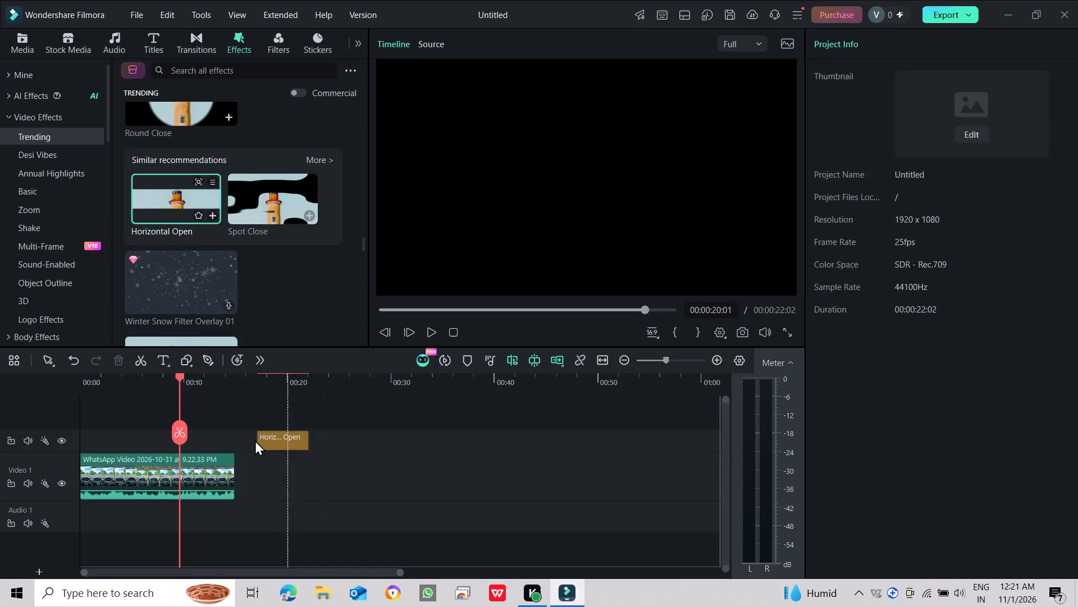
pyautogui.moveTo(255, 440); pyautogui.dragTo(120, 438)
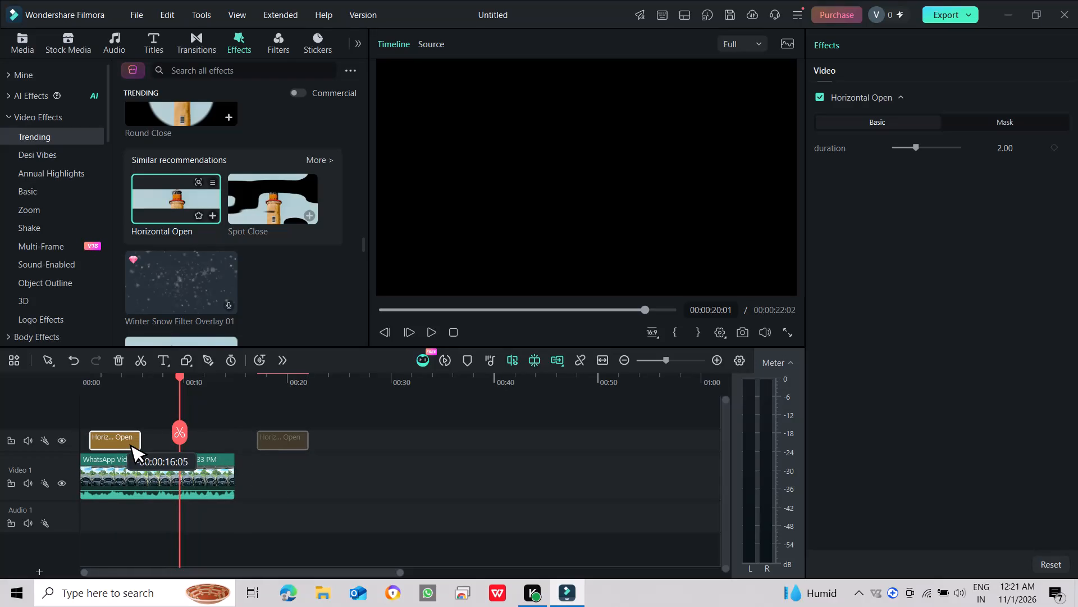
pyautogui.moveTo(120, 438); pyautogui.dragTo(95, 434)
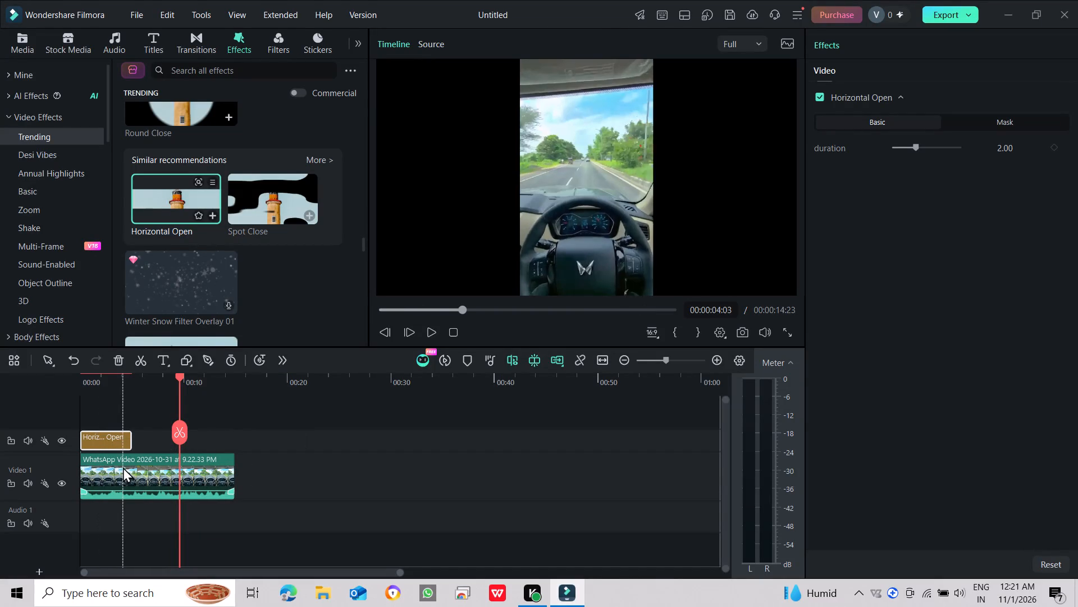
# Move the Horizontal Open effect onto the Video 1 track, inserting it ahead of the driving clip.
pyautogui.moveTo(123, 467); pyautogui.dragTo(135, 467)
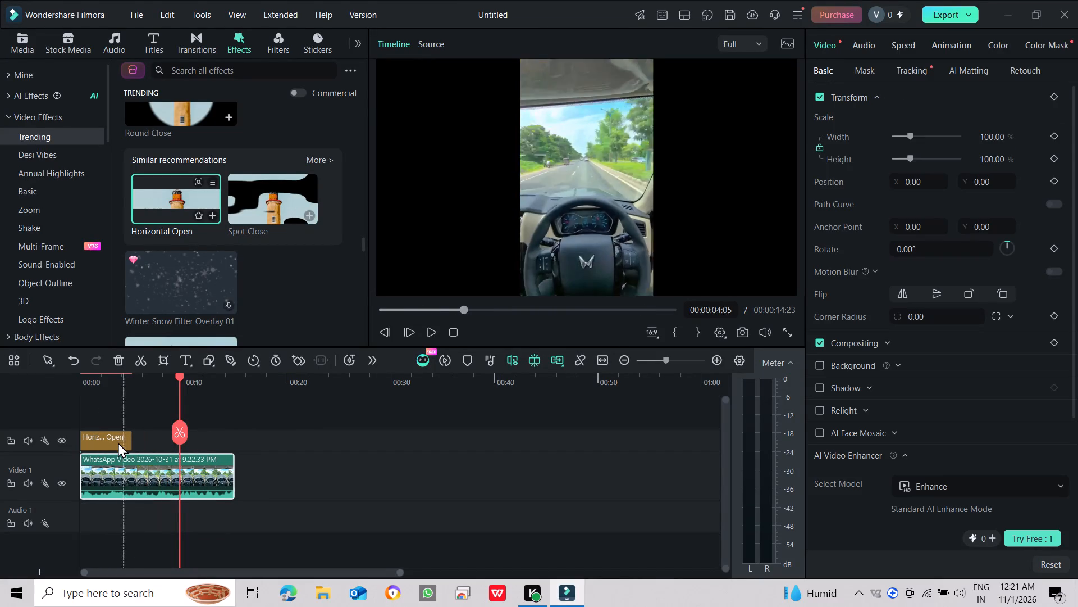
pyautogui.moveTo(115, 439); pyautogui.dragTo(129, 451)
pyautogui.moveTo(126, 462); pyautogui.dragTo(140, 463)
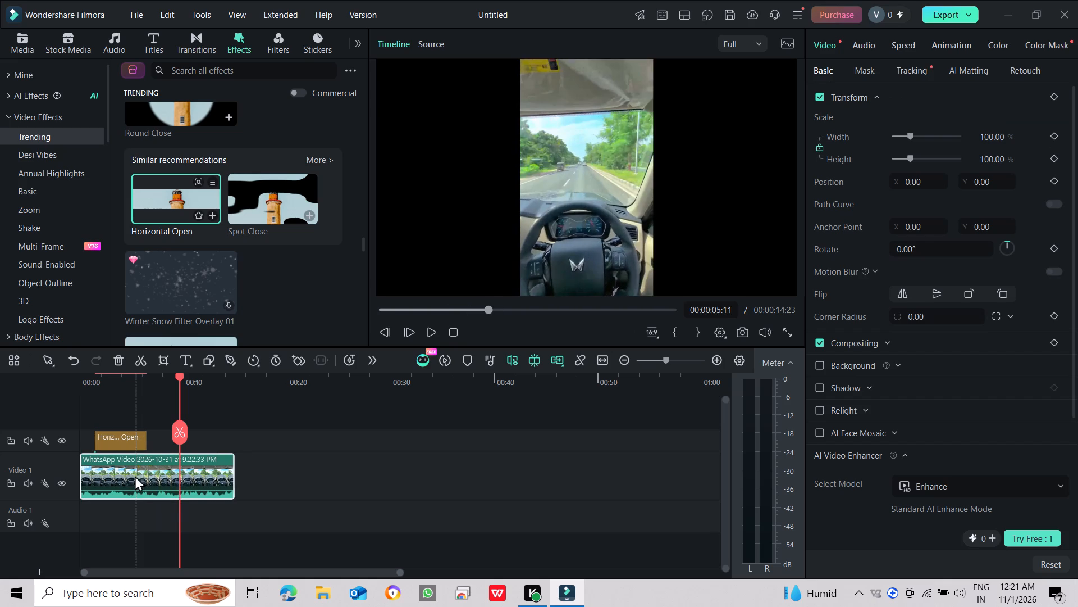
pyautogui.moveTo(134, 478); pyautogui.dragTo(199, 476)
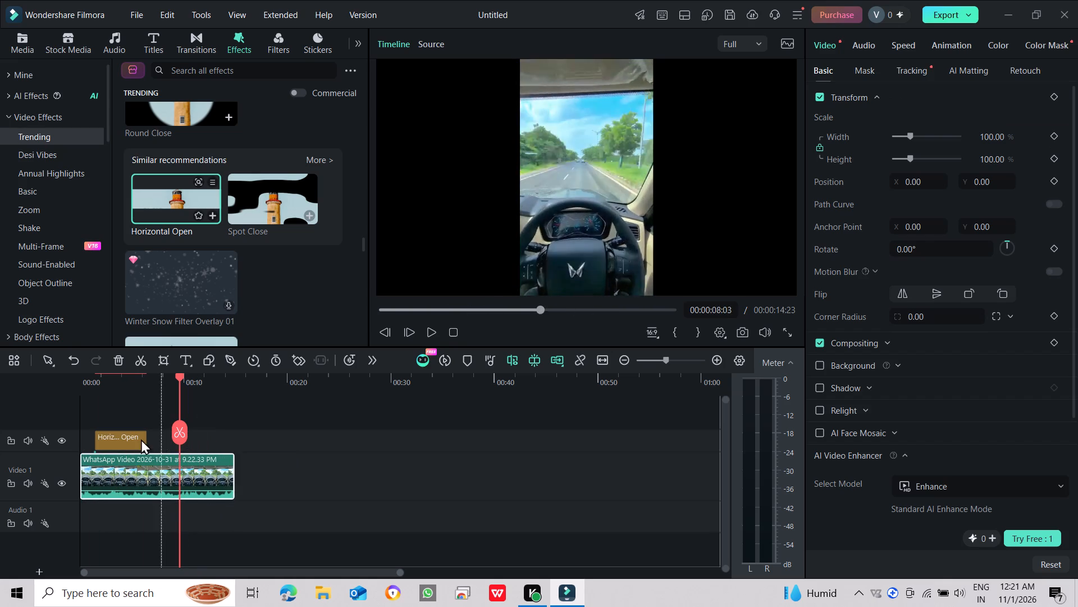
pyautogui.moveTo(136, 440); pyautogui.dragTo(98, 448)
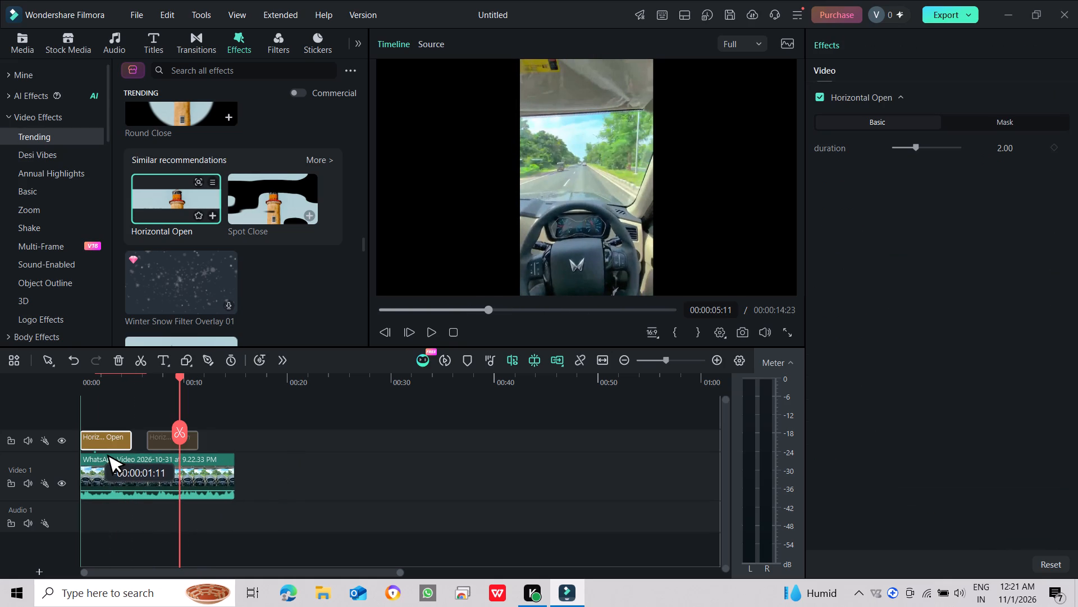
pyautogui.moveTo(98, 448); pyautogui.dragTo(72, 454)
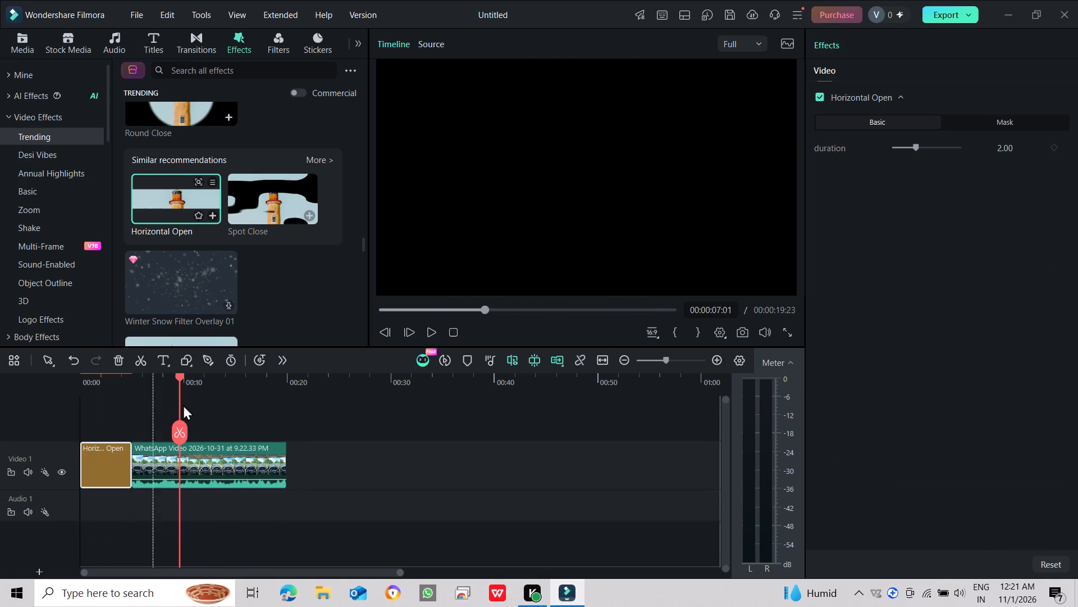
# Play the timeline from its start to check the Horizontal Open effect placed ahead of the driving clip.
pyautogui.click(427, 325)
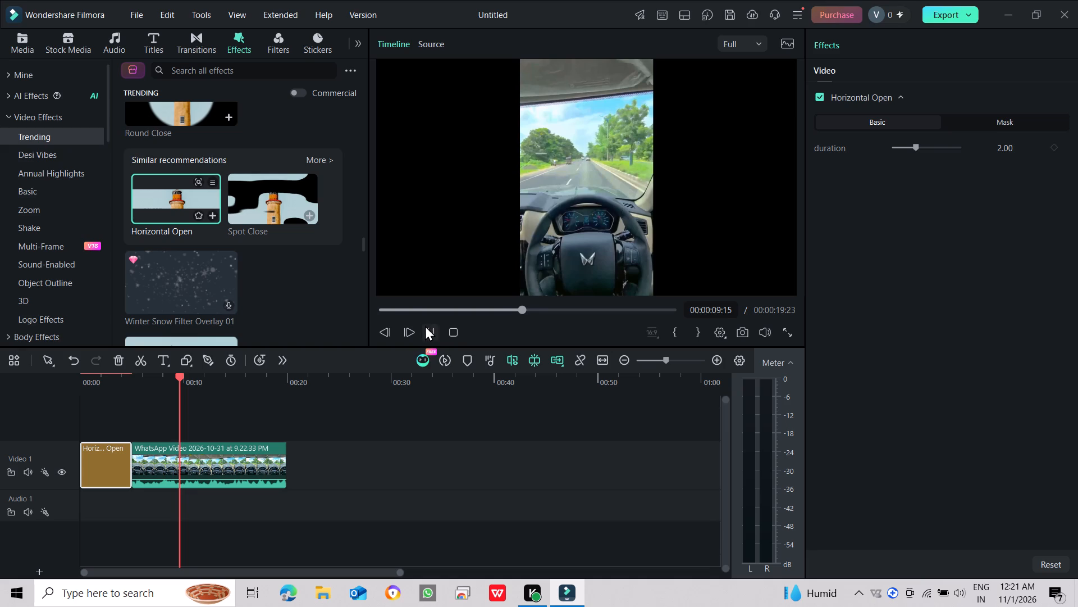
pyautogui.moveTo(413, 311); pyautogui.dragTo(343, 310)
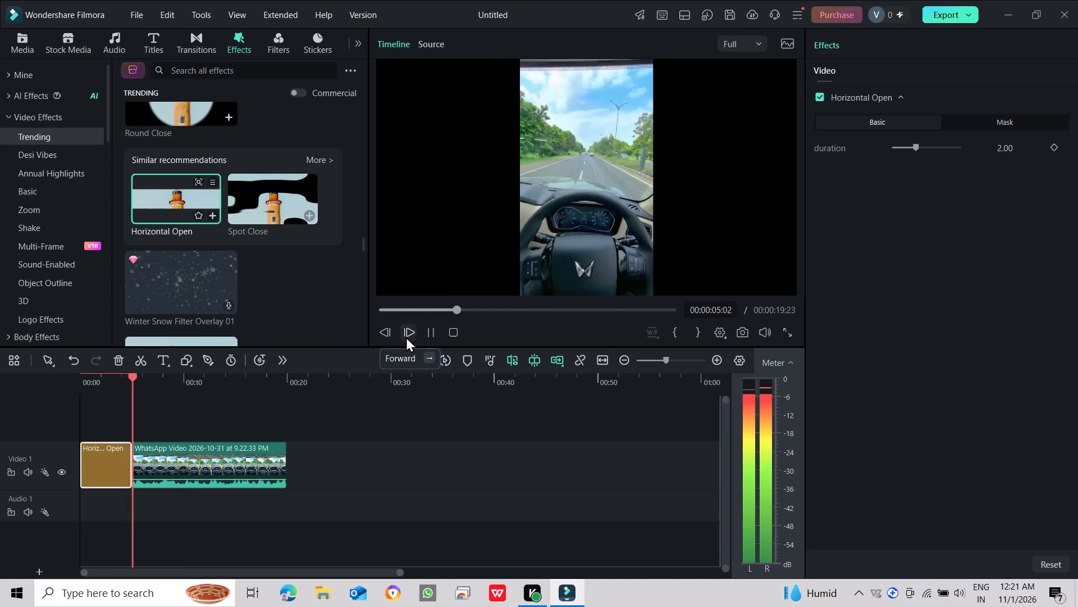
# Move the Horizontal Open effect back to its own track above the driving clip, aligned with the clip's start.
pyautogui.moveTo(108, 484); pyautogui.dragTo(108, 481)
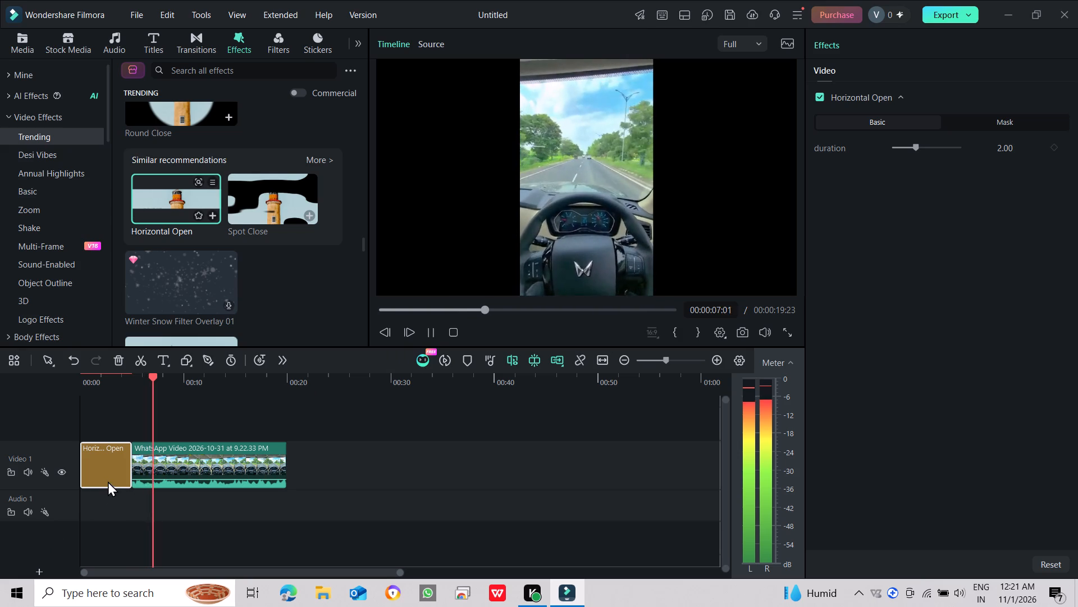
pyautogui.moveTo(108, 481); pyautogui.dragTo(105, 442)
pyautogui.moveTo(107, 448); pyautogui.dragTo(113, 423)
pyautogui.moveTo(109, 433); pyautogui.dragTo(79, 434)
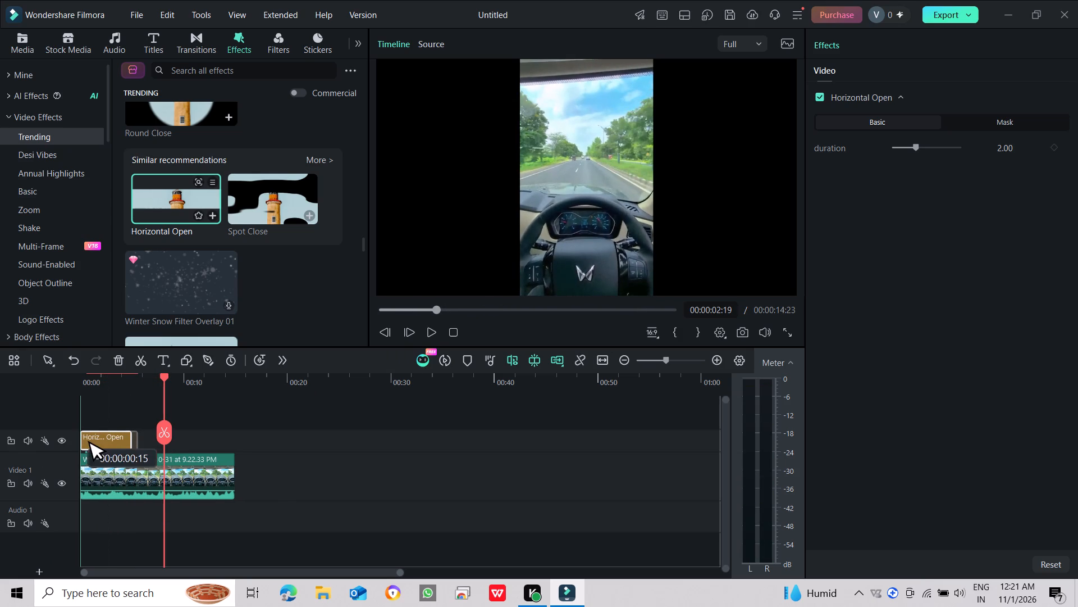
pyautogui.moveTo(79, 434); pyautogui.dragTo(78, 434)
# Play the timeline from its start to check the Horizontal Open effect over the driving clip.
pyautogui.click(419, 332)
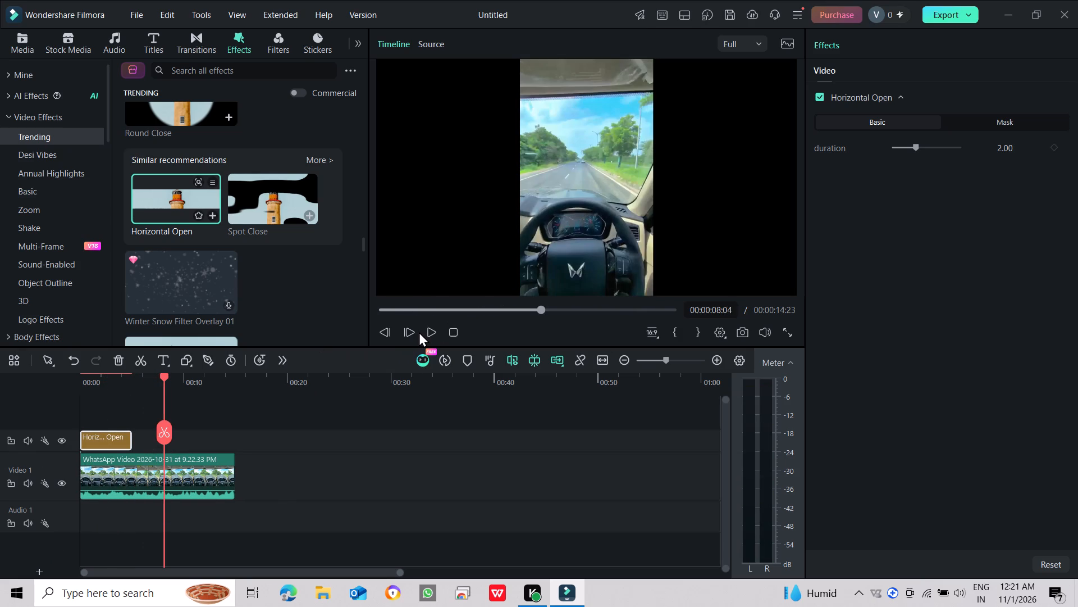
pyautogui.moveTo(387, 311); pyautogui.dragTo(348, 311)
pyautogui.click(430, 332)
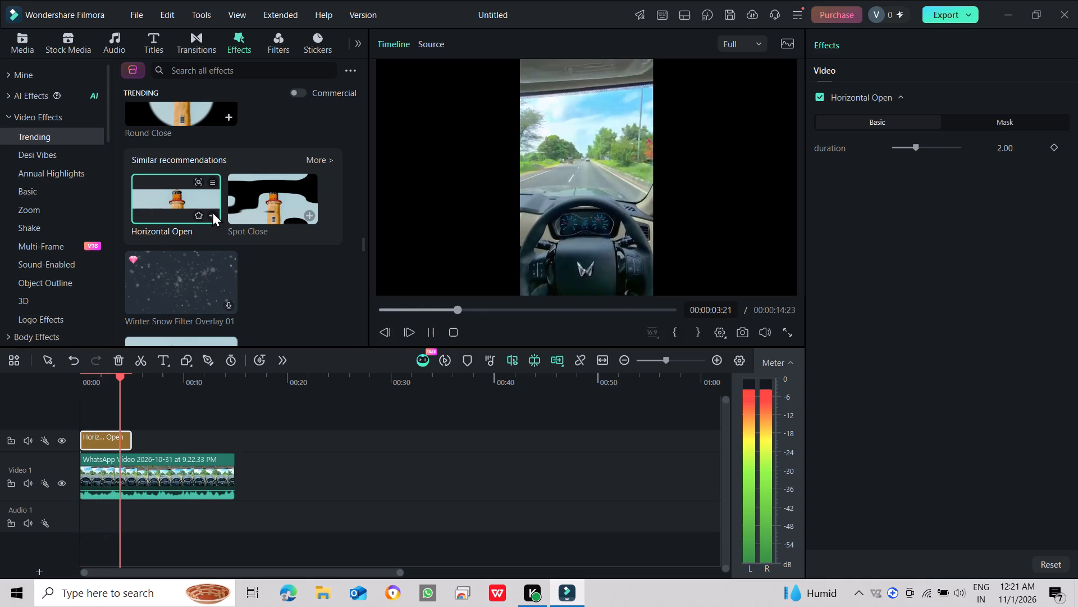
# Preview the Round Close effect from its start and browse further through the Trending video effects.
pyautogui.click(159, 120)
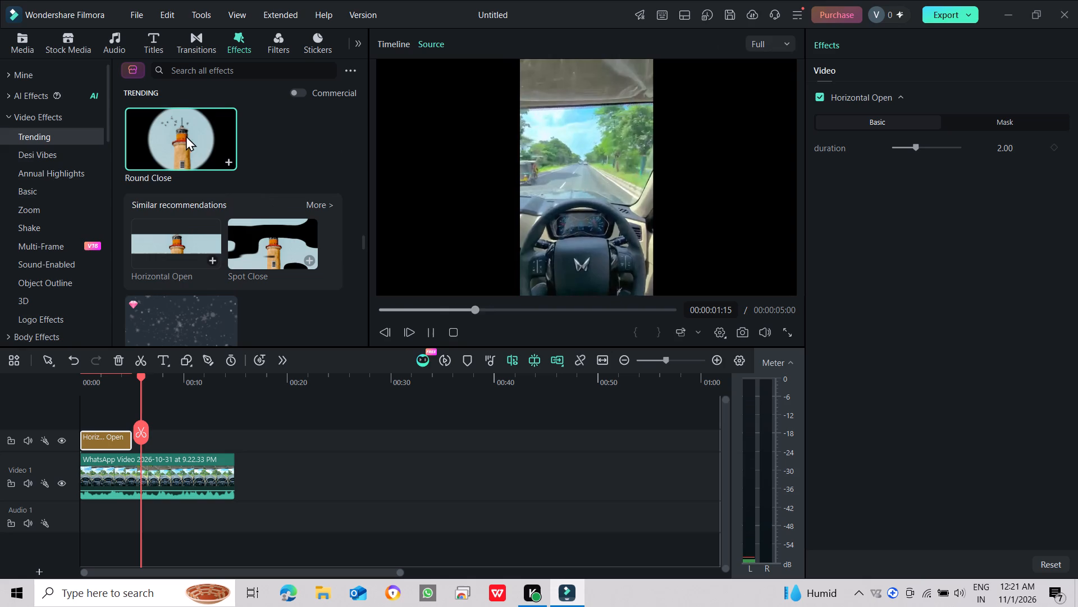
pyautogui.moveTo(439, 316); pyautogui.dragTo(373, 302)
pyautogui.moveTo(386, 305); pyautogui.dragTo(338, 305)
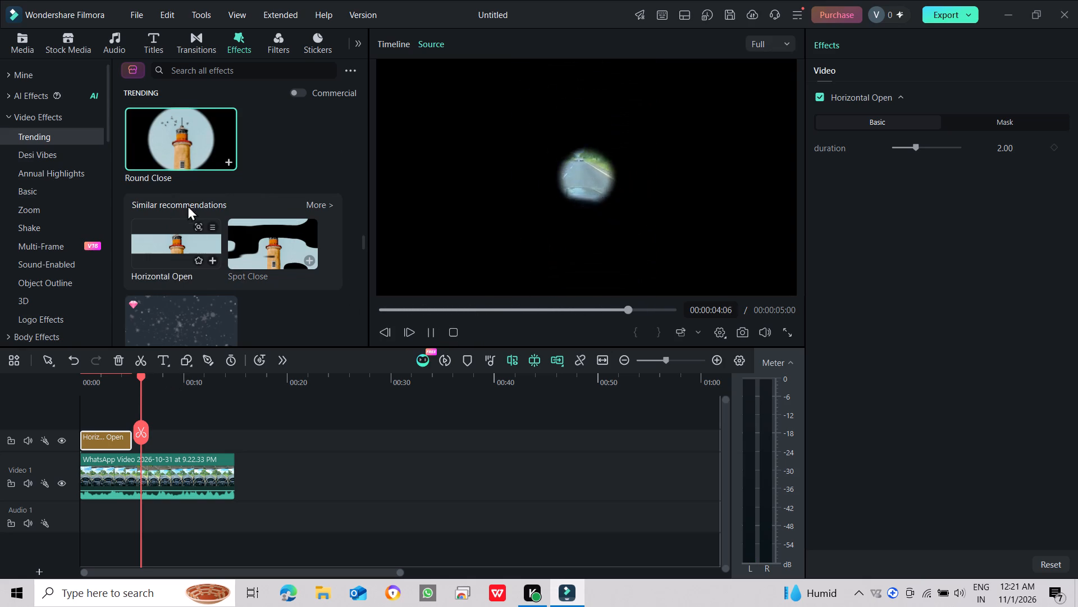
pyautogui.scroll(-4, 203, 321)
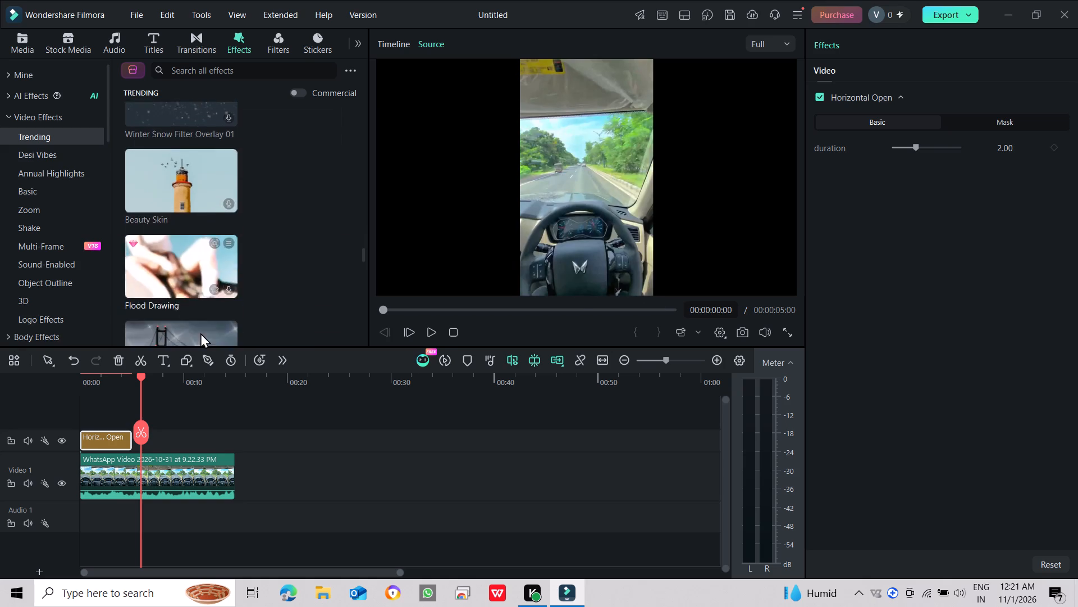
pyautogui.scroll(-1, 200, 333)
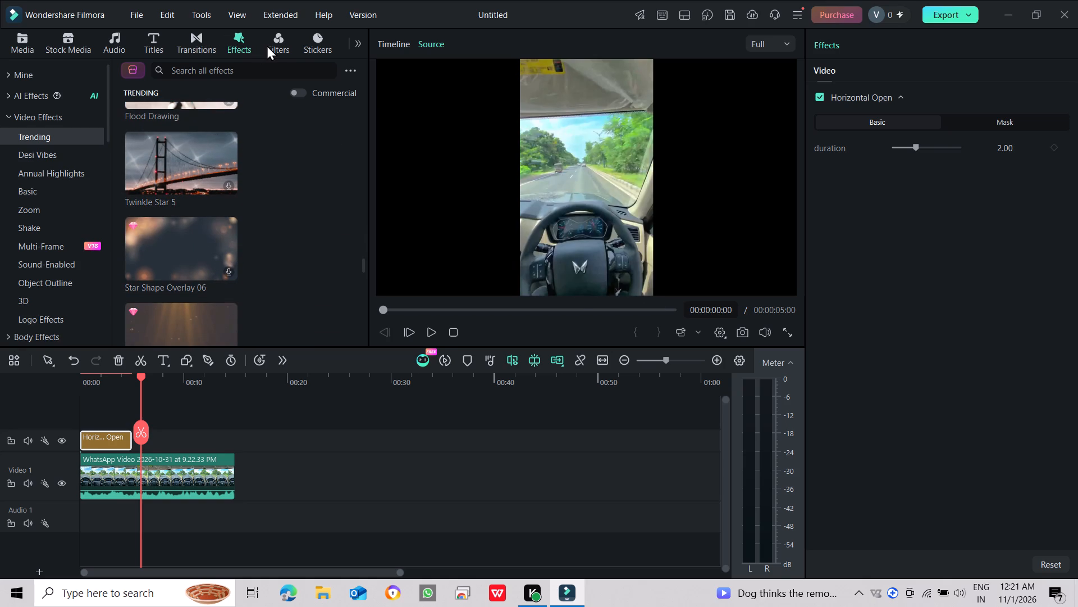
# Preview the Bright Contrast, Aura Contrast, Clean Exposure, Clear Radiance and Depth Saturation filters from the Basic filters category.
pyautogui.click(267, 46)
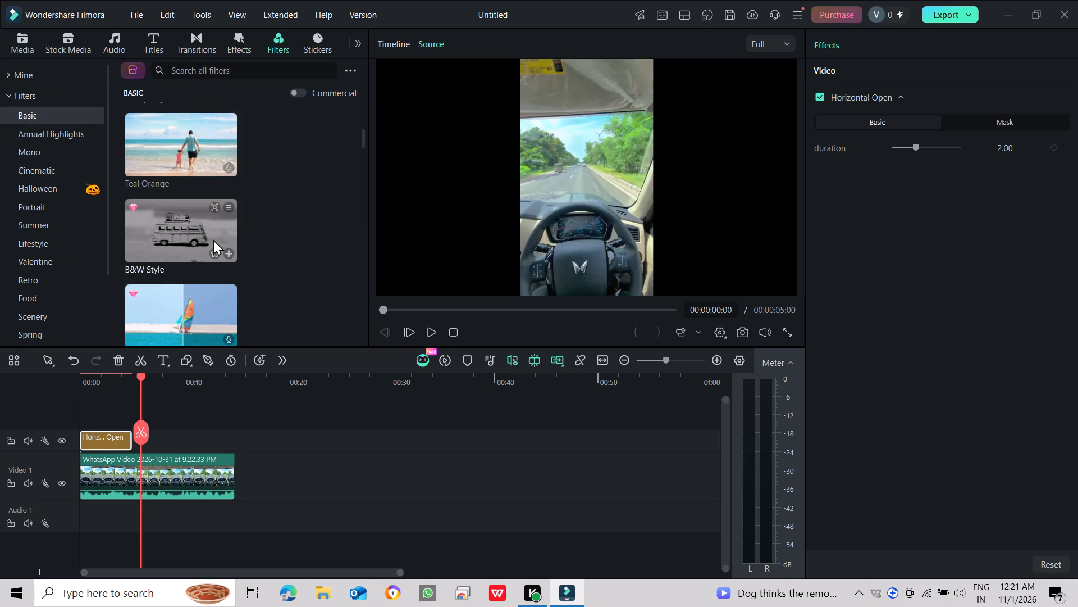
pyautogui.scroll(-5, 212, 240)
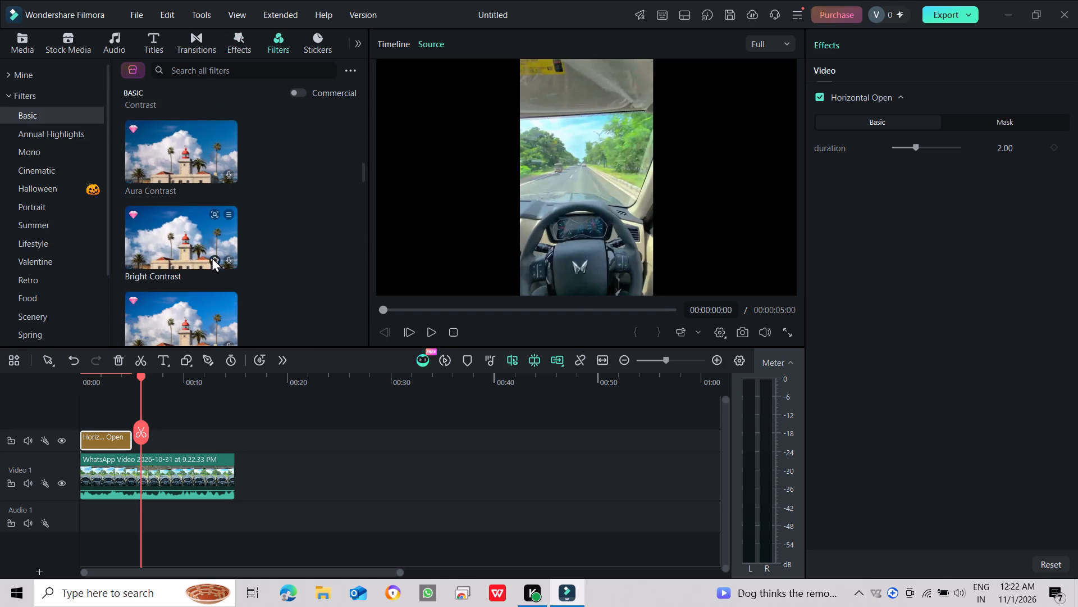
pyautogui.click(205, 252)
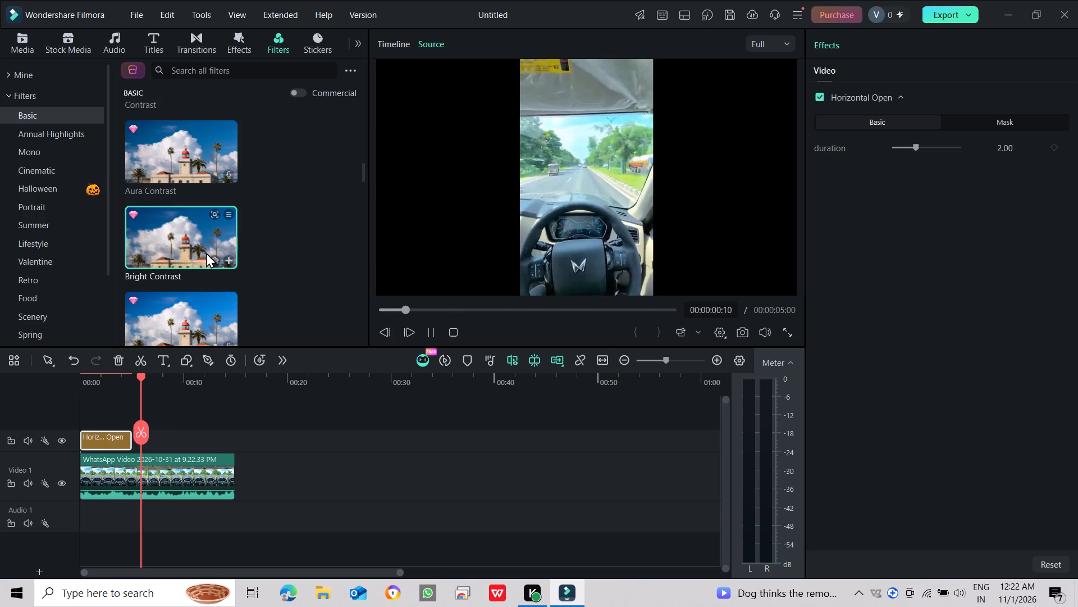
pyautogui.click(179, 159)
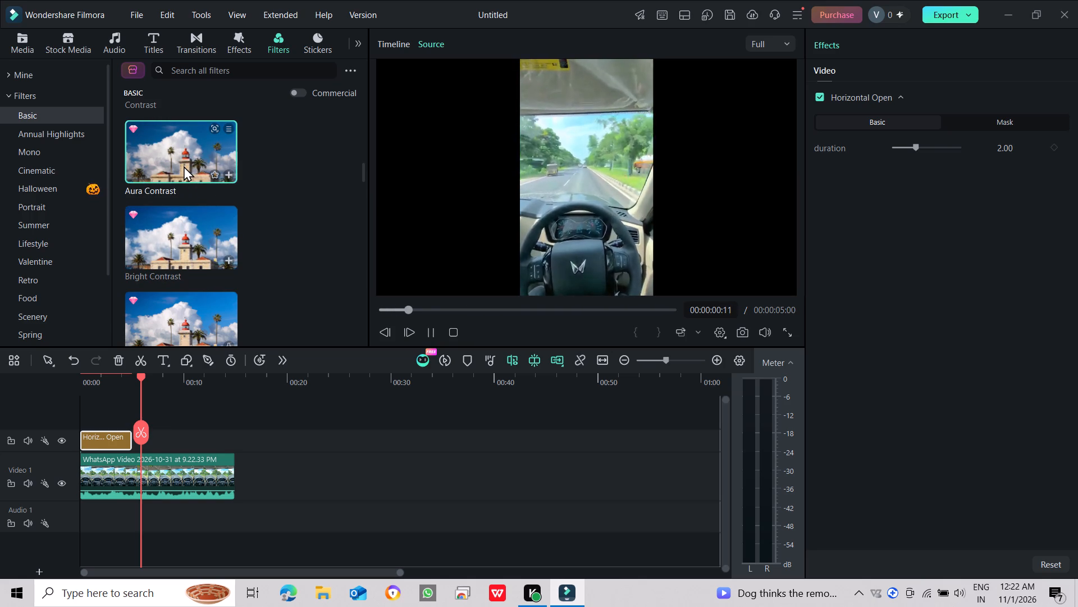
pyautogui.click(180, 250)
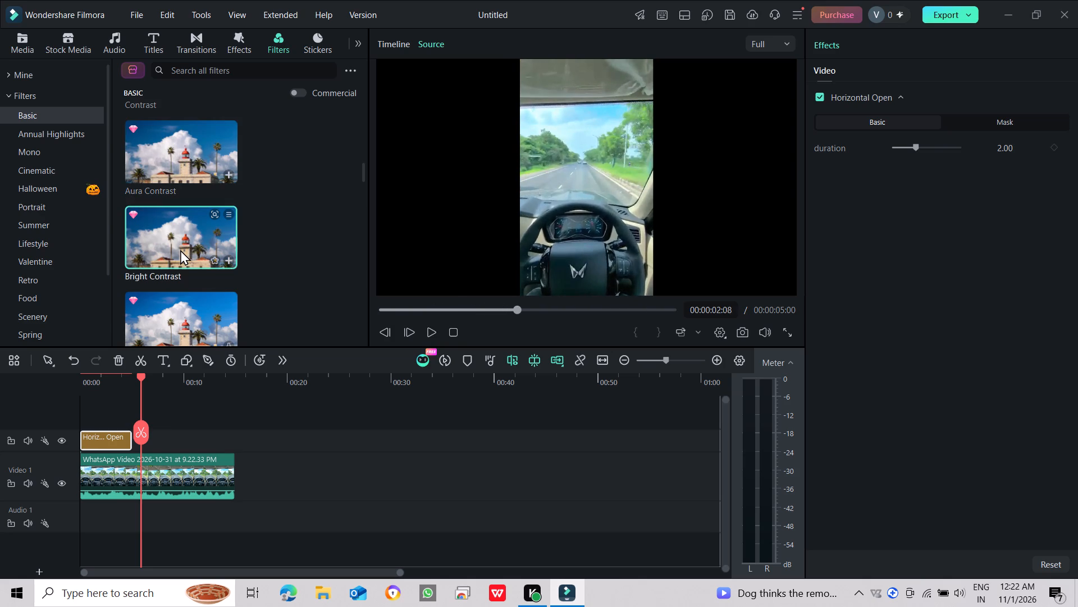
pyautogui.click(189, 315)
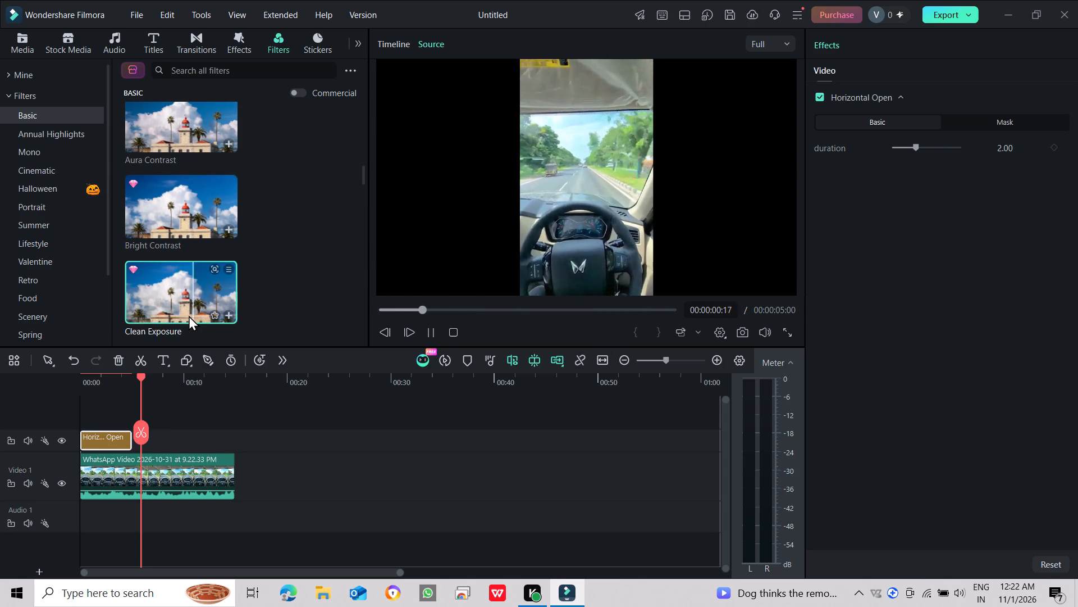
pyautogui.scroll(-3, 189, 315)
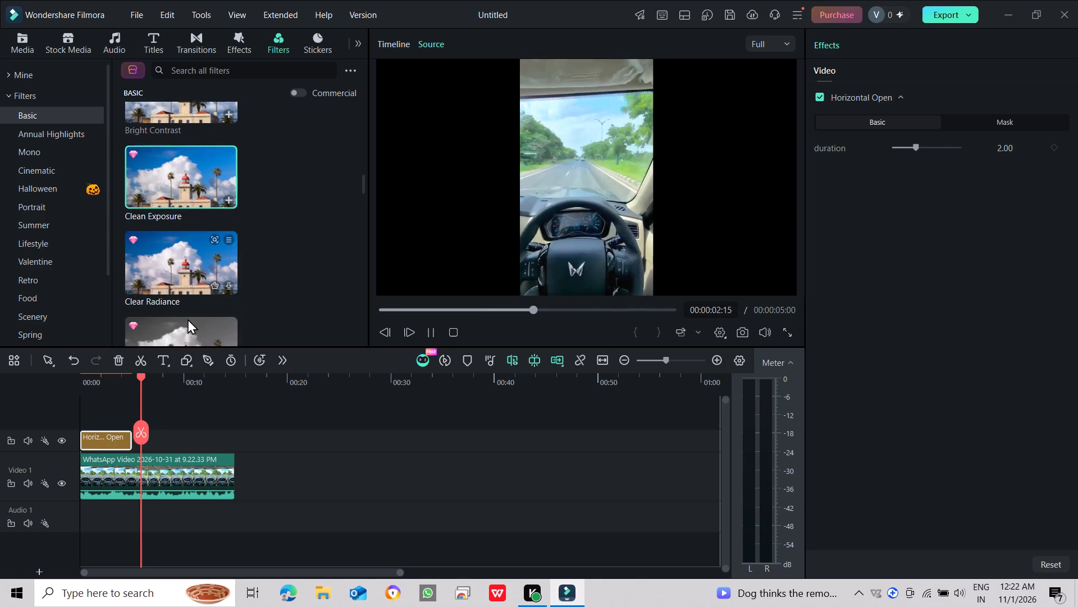
pyautogui.click(162, 128)
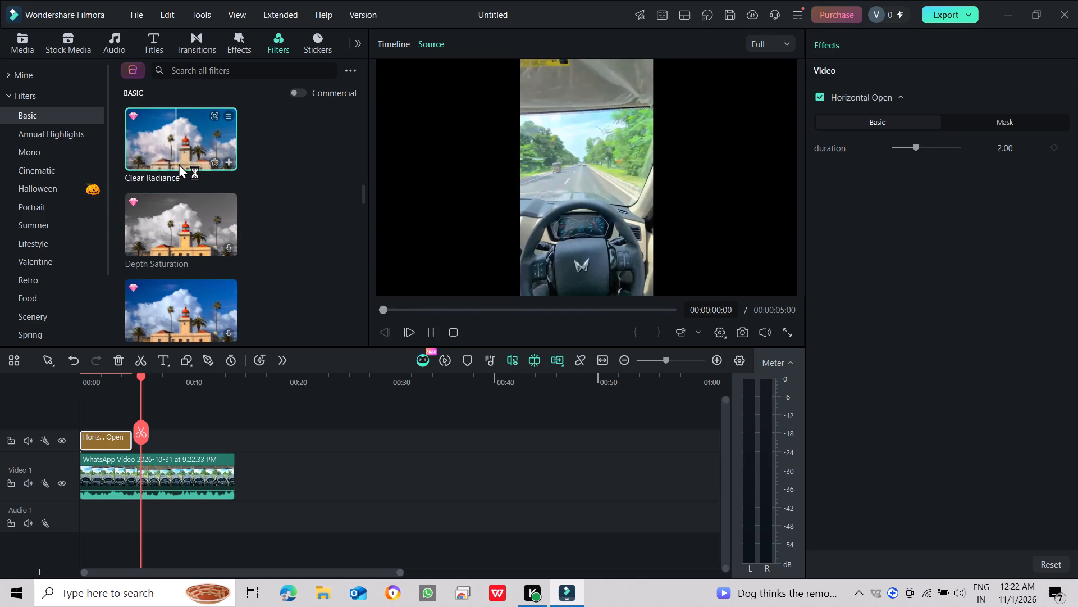
pyautogui.click(193, 239)
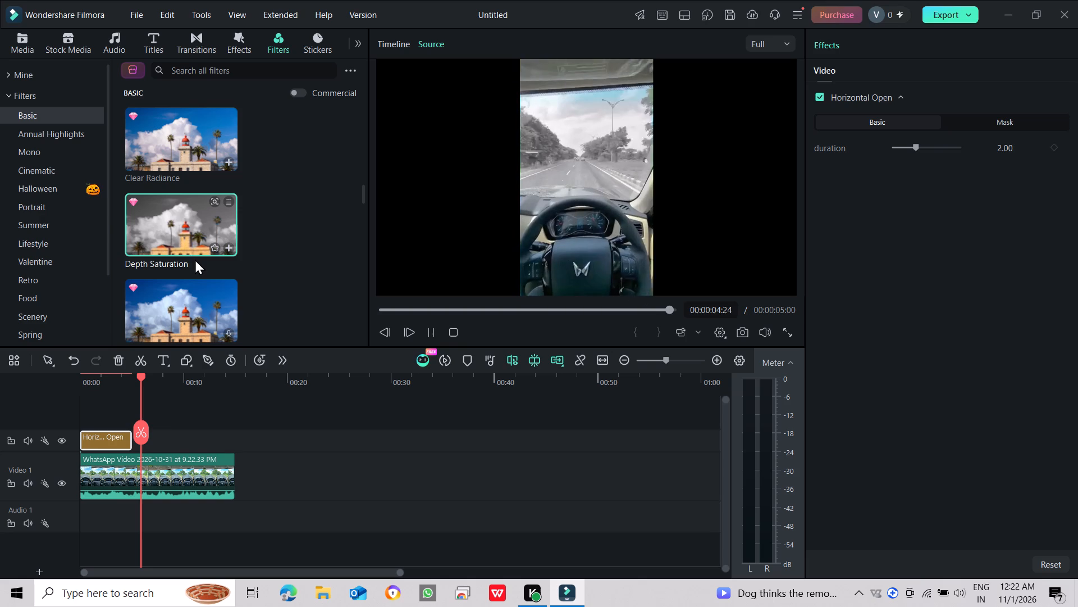
# Preview the Dim lit 01 filter and add it on a new track above the Horizontal Open effect, aligned with the clip's start.
pyautogui.scroll(-2, 195, 253)
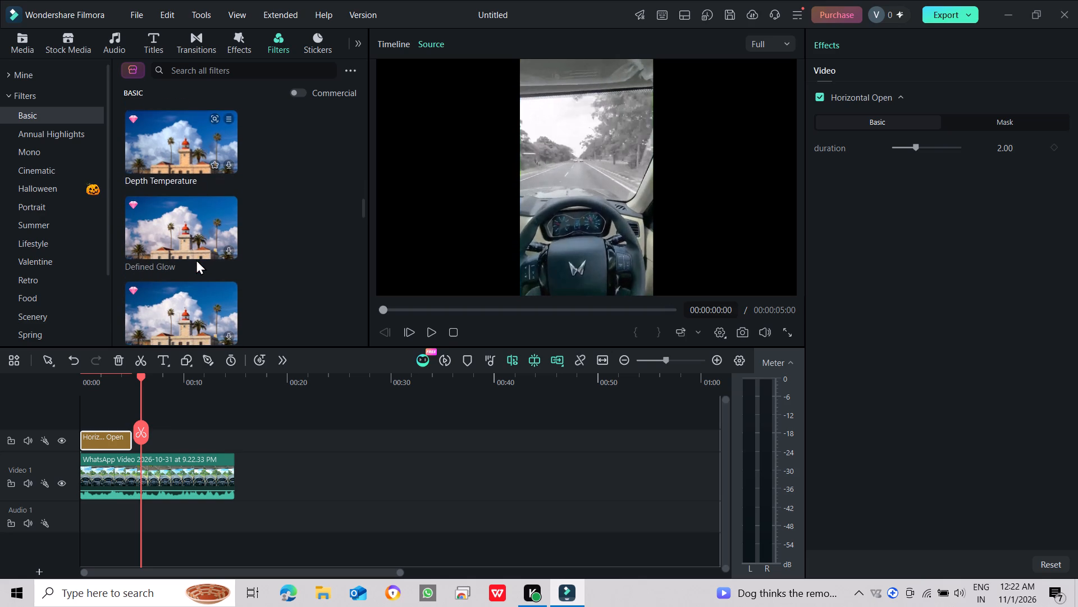
pyautogui.scroll(-6, 179, 235)
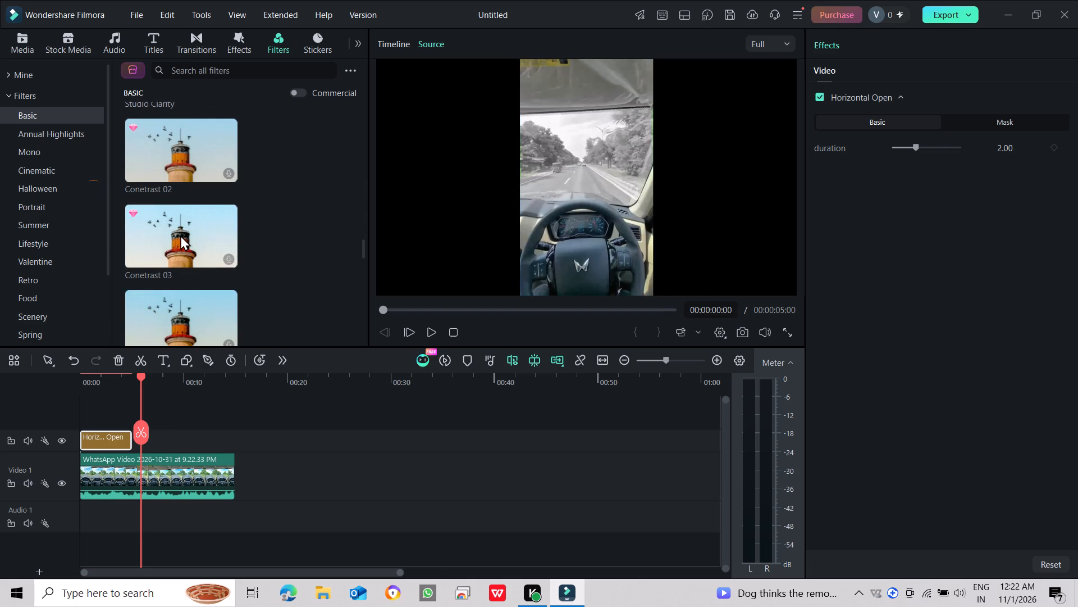
pyautogui.scroll(-2, 180, 235)
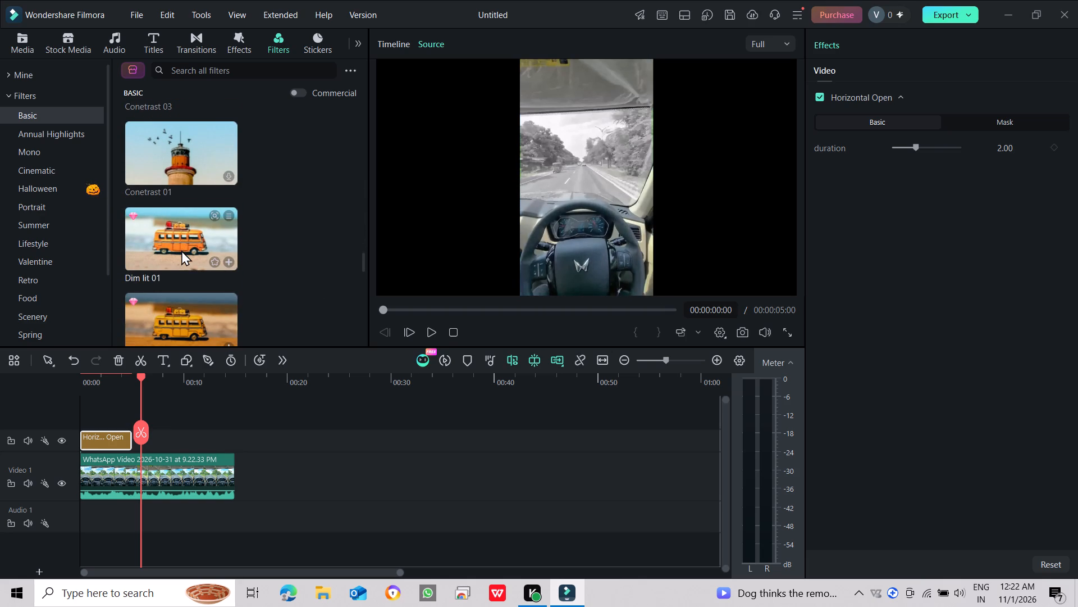
pyautogui.click(182, 251)
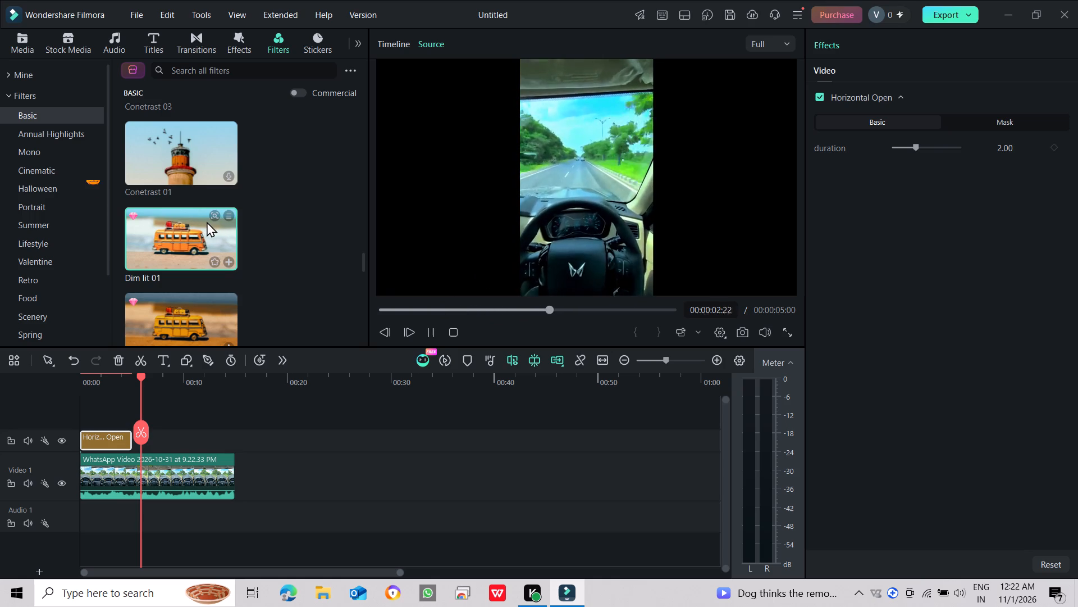
pyautogui.moveTo(211, 228); pyautogui.dragTo(84, 422)
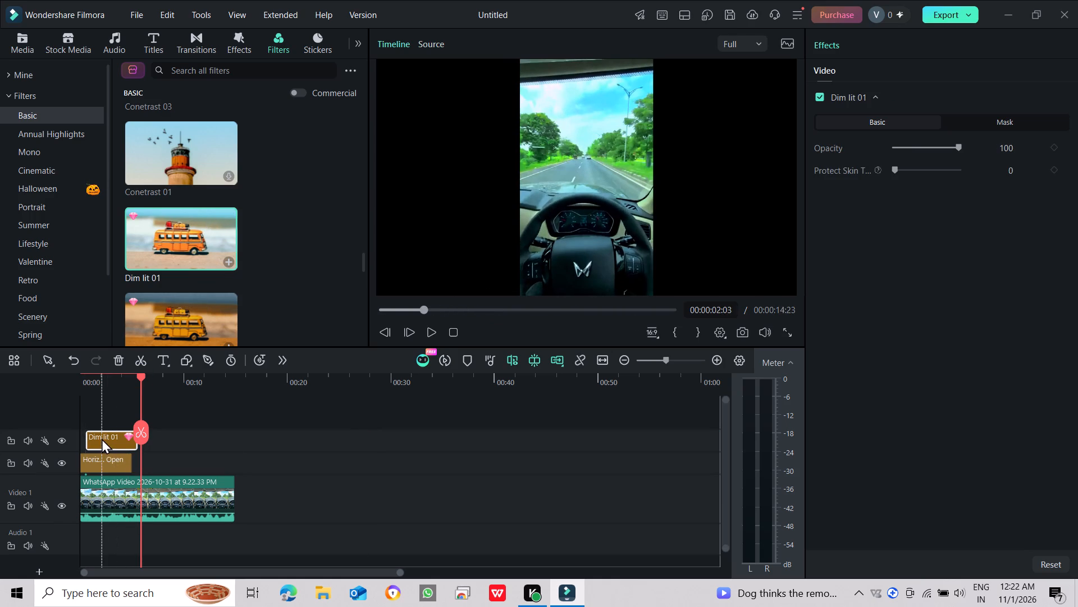
pyautogui.moveTo(102, 438); pyautogui.dragTo(88, 432)
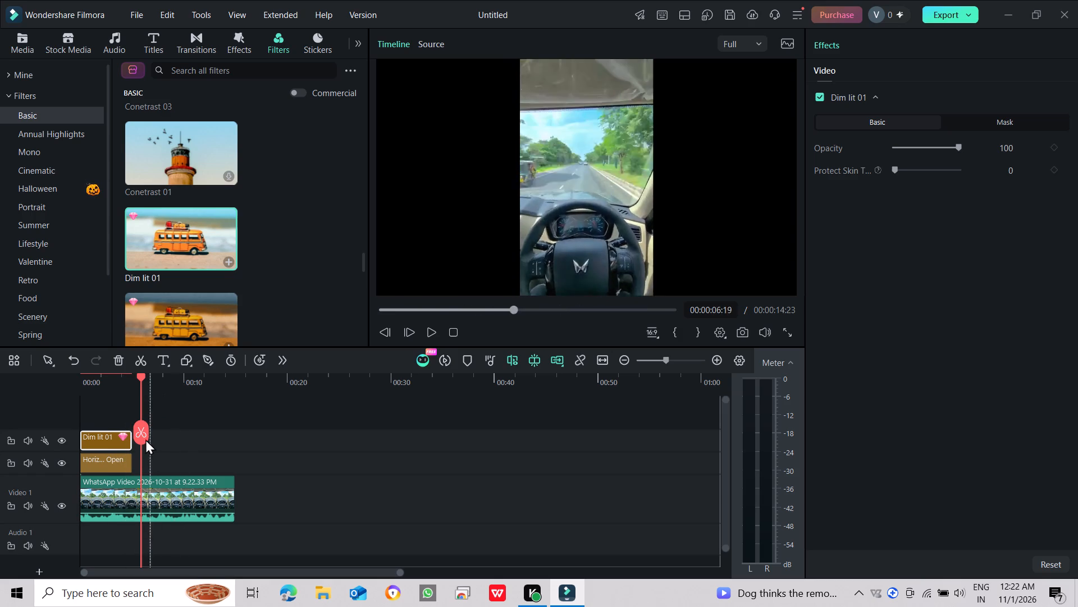
# Extend the Dim lit 01 filter so it ends level with the end of the driving clip.
pyautogui.moveTo(131, 440); pyautogui.dragTo(211, 437)
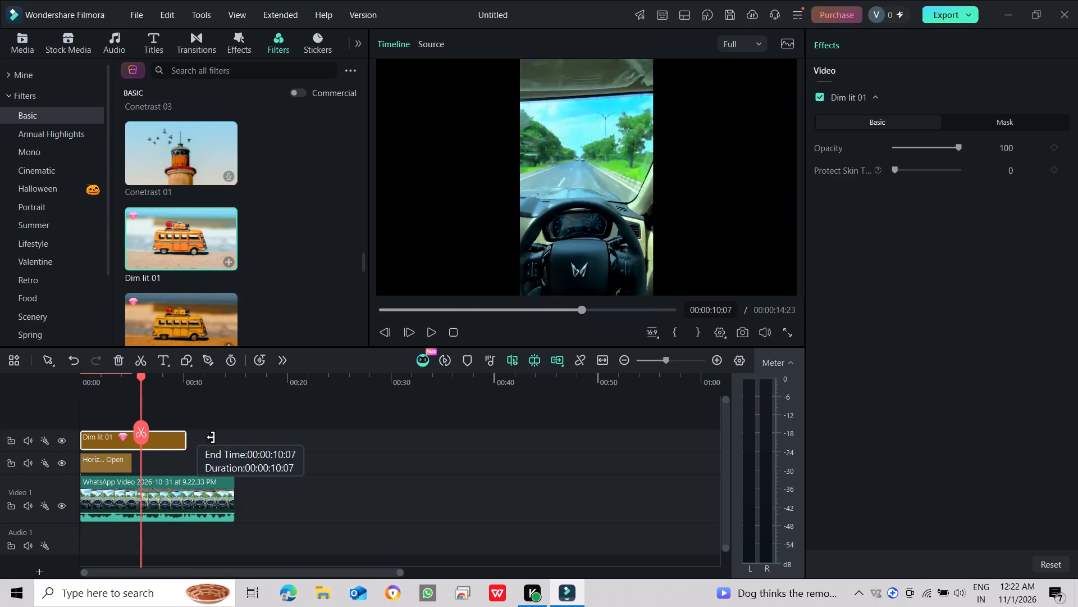
pyautogui.moveTo(211, 437); pyautogui.dragTo(232, 436)
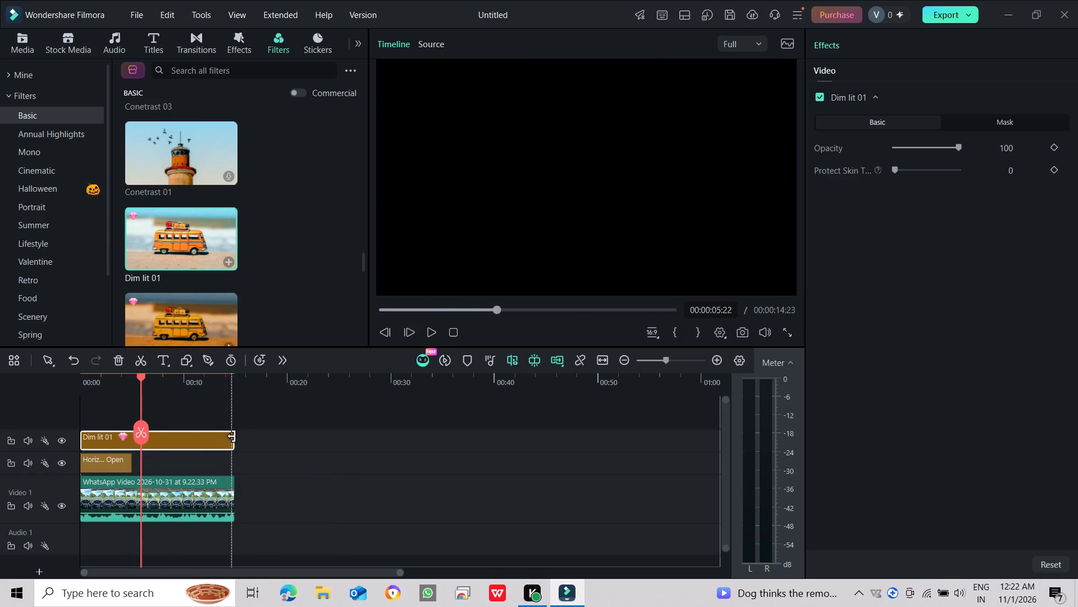
# Play the timeline from its start to check the Dim lit 01 filter over the whole driving clip.
pyautogui.moveTo(491, 308); pyautogui.dragTo(356, 309)
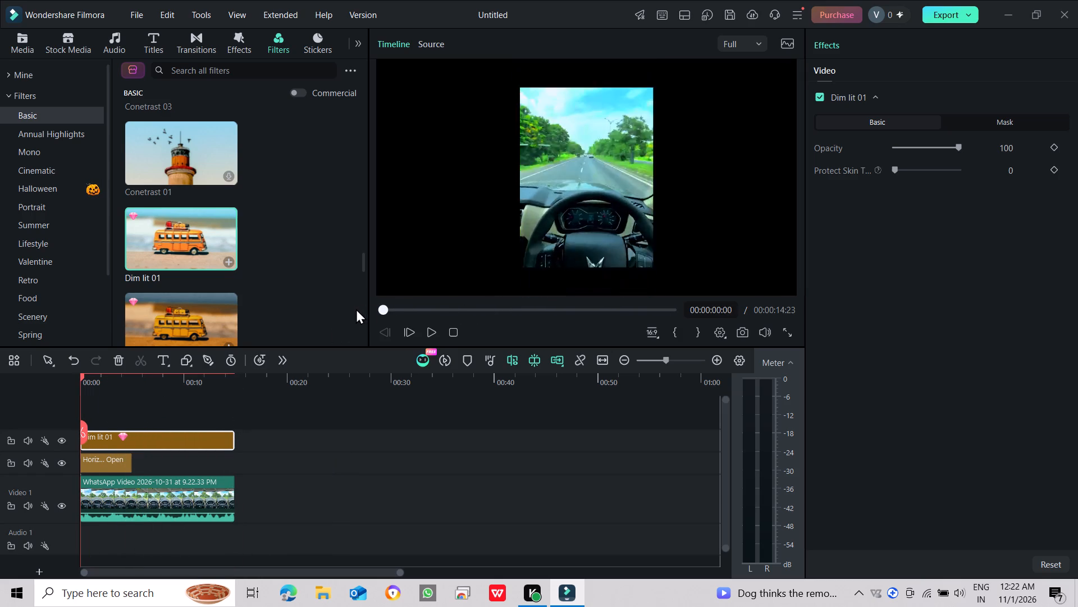
pyautogui.moveTo(356, 309); pyautogui.dragTo(341, 309)
pyautogui.click(432, 327)
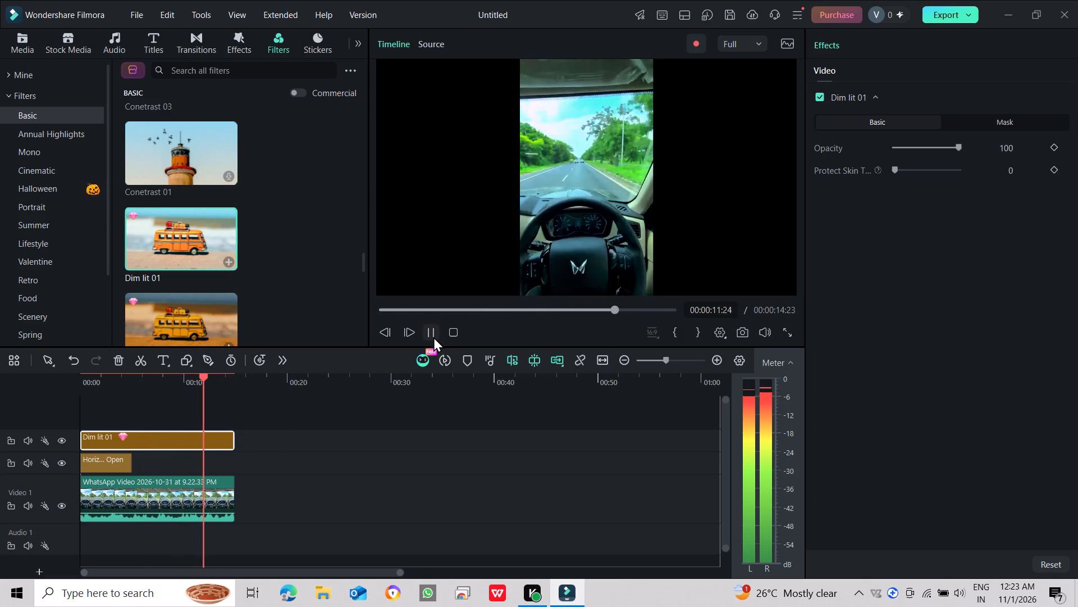
pyautogui.press('space')
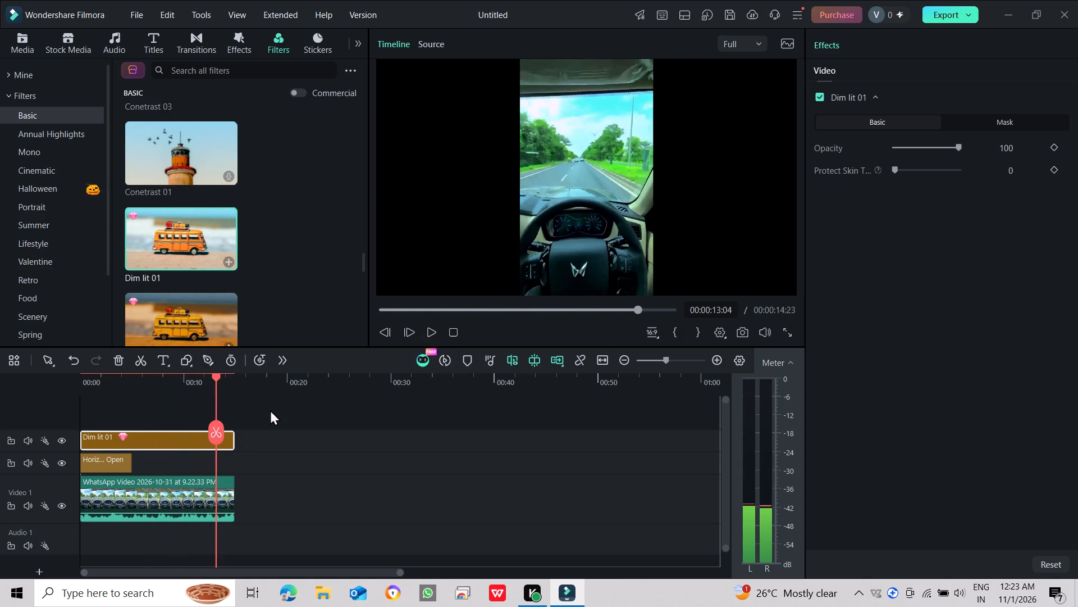
# Scrub back to the timeline's start and through the driving clip's first seconds to look for cut points.
pyautogui.moveTo(218, 375); pyautogui.dragTo(208, 373)
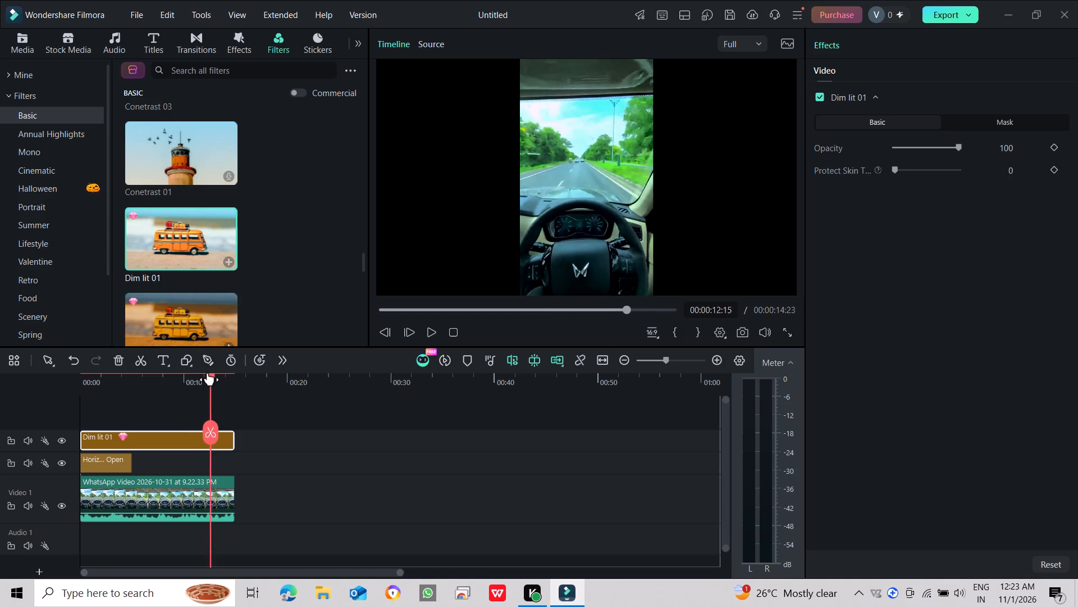
pyautogui.moveTo(208, 373); pyautogui.dragTo(136, 375)
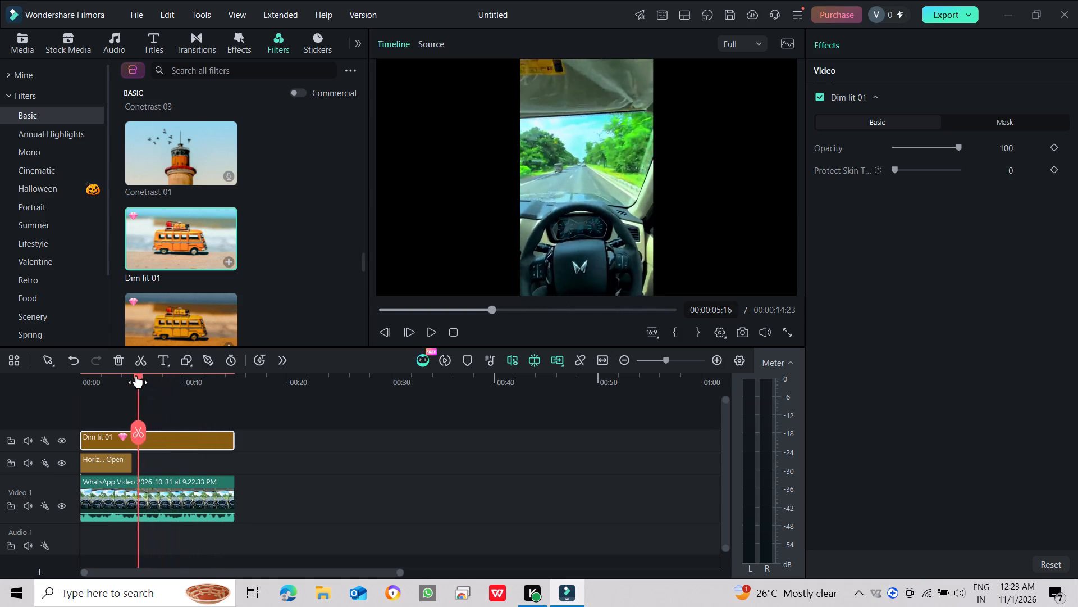
pyautogui.moveTo(136, 375); pyautogui.dragTo(80, 378)
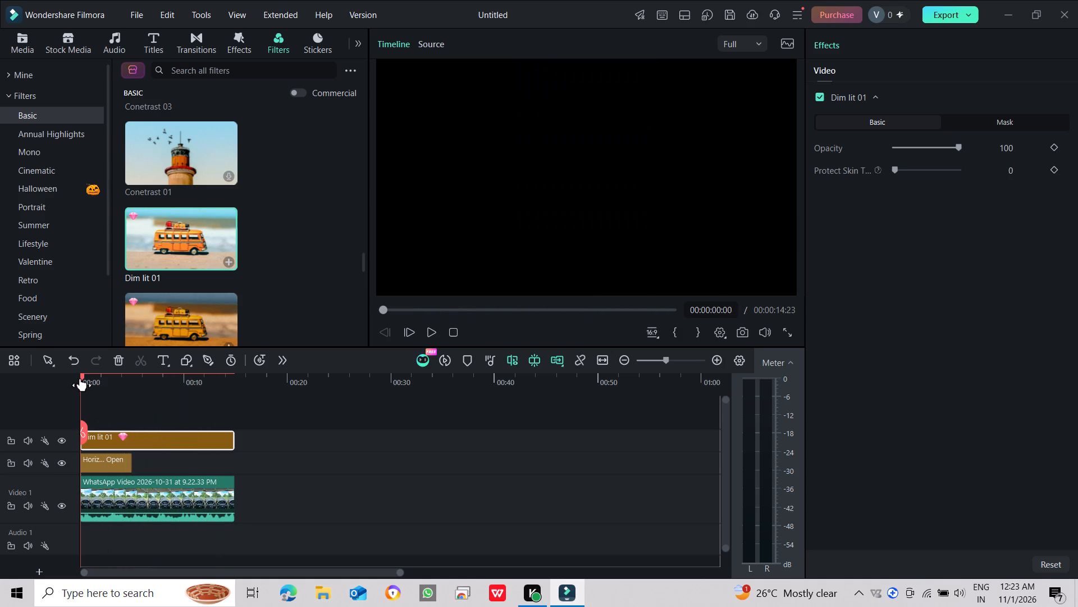
pyautogui.moveTo(80, 378); pyautogui.dragTo(95, 382)
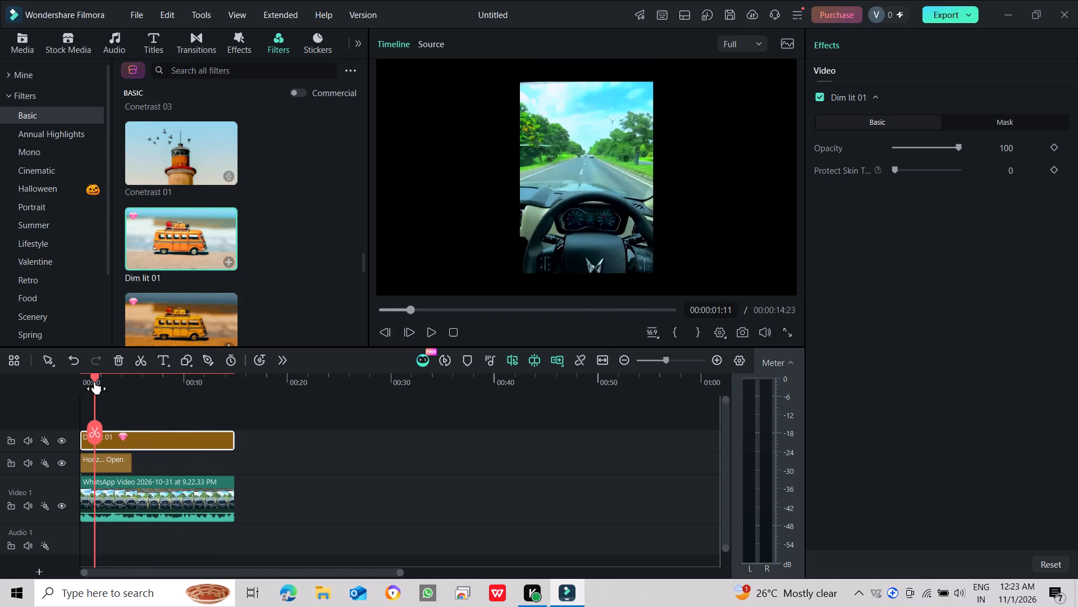
pyautogui.moveTo(95, 382); pyautogui.dragTo(124, 384)
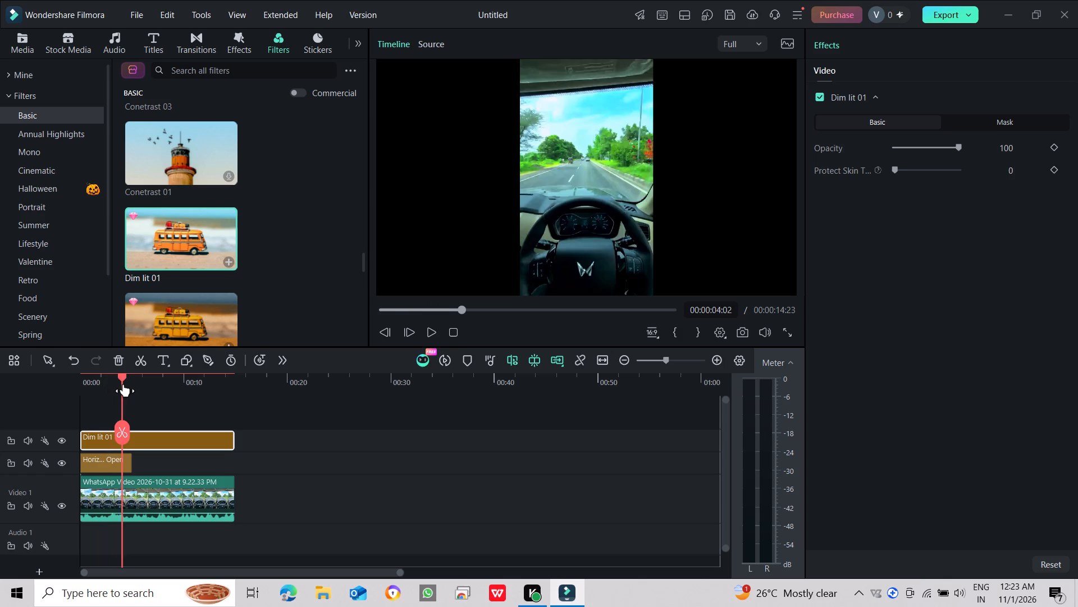
pyautogui.moveTo(124, 384); pyautogui.dragTo(144, 384)
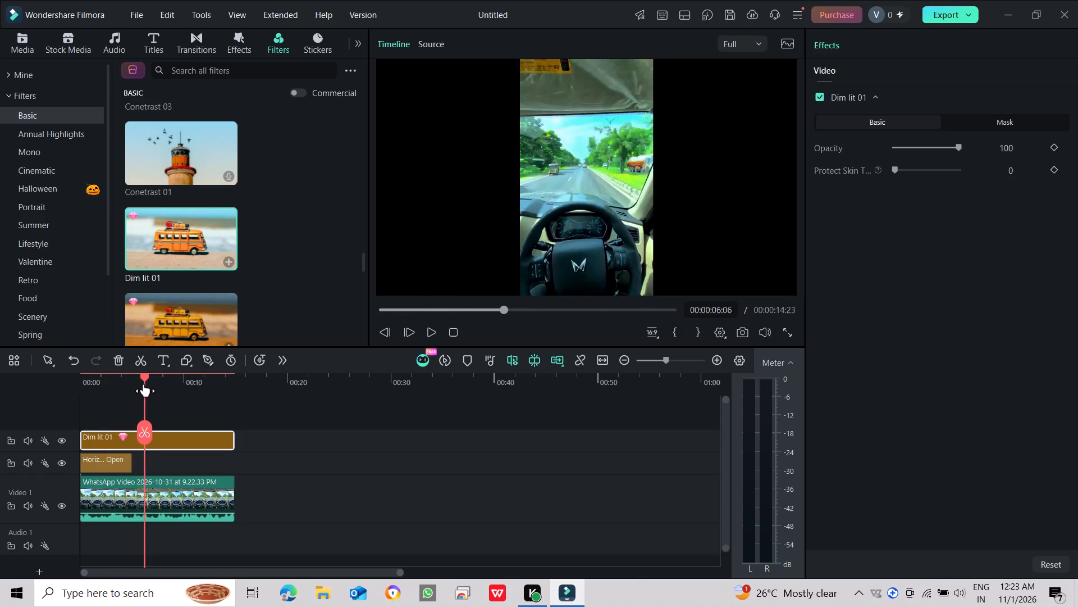
pyautogui.moveTo(144, 384); pyautogui.dragTo(129, 382)
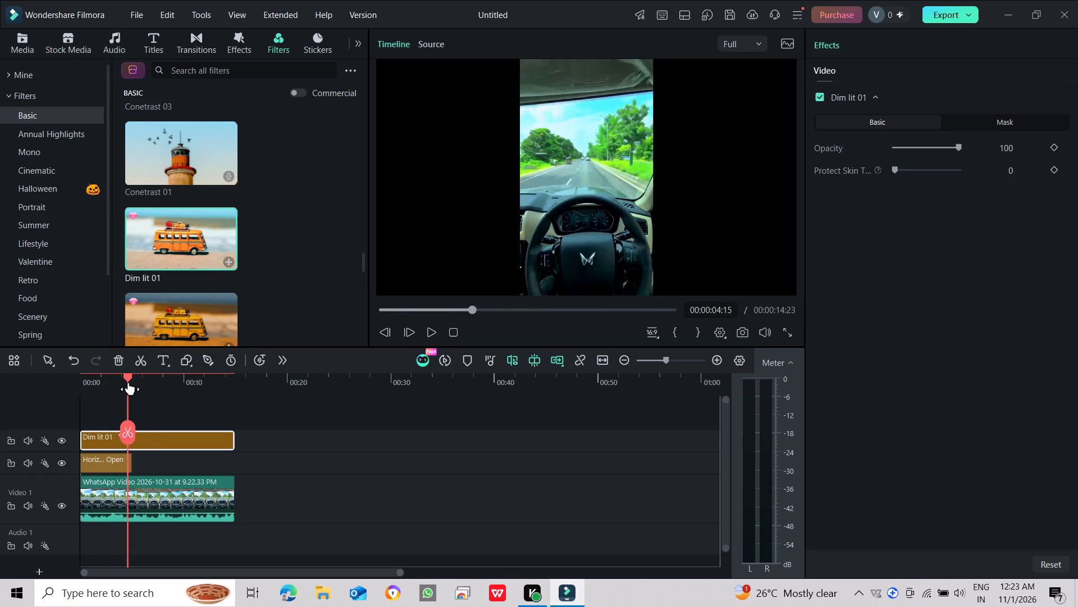
pyautogui.moveTo(129, 382); pyautogui.dragTo(113, 380)
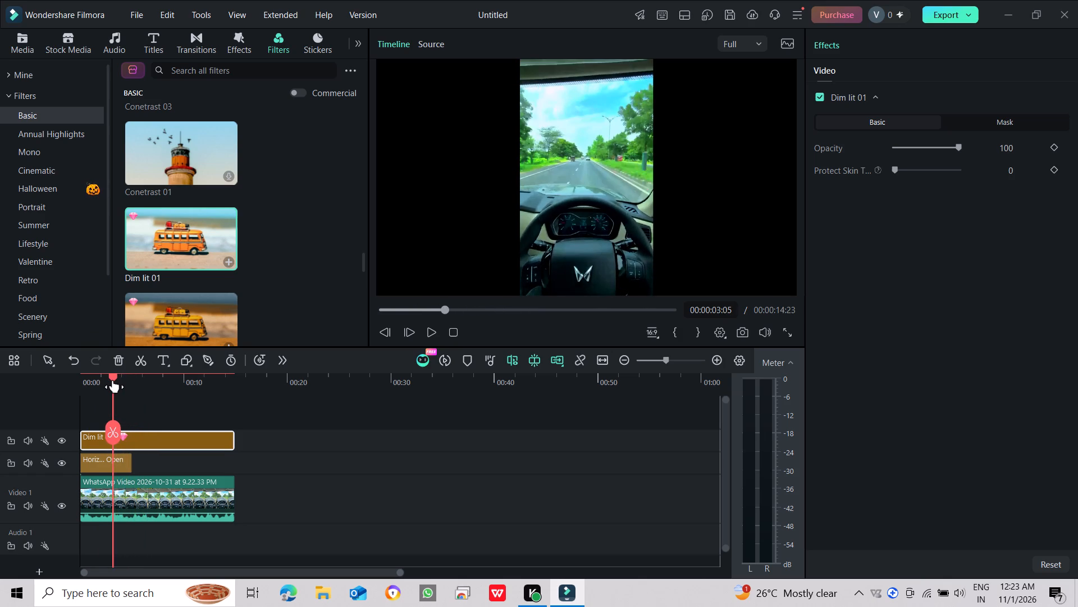
pyautogui.moveTo(113, 380); pyautogui.dragTo(108, 380)
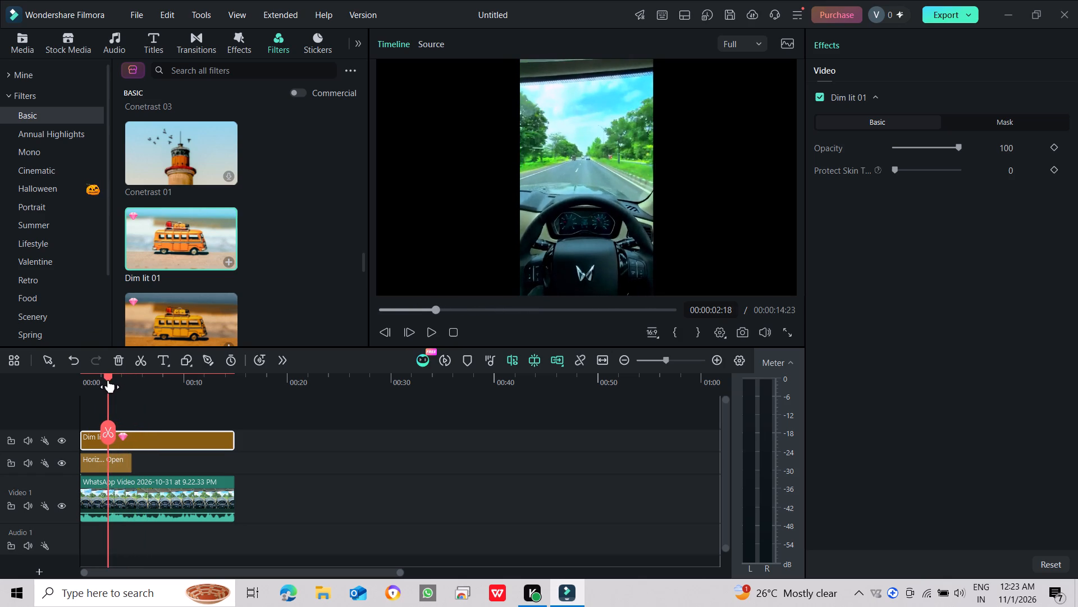
pyautogui.moveTo(108, 380); pyautogui.dragTo(94, 375)
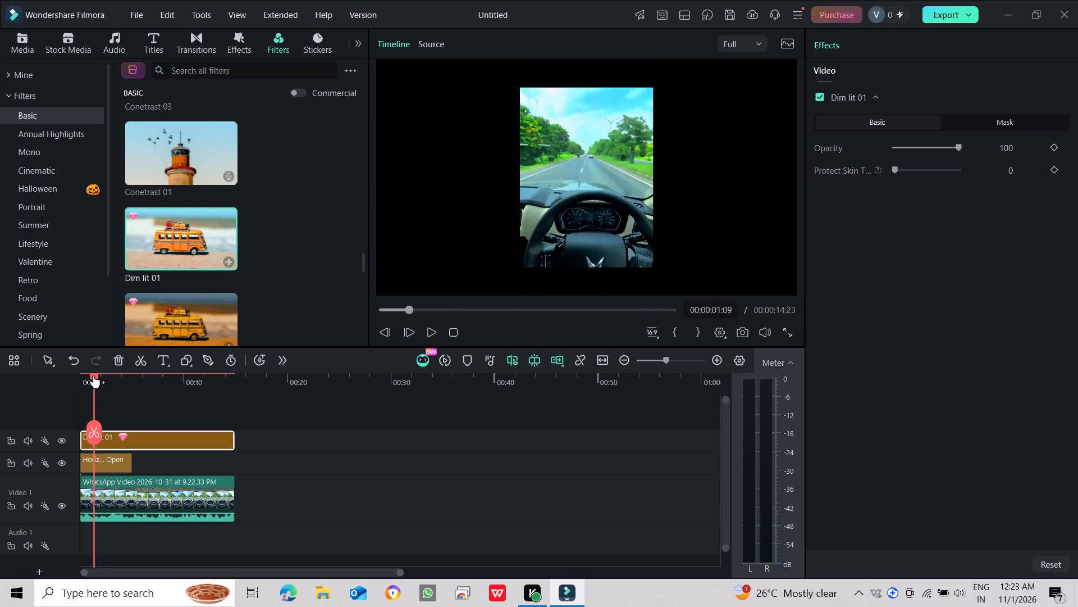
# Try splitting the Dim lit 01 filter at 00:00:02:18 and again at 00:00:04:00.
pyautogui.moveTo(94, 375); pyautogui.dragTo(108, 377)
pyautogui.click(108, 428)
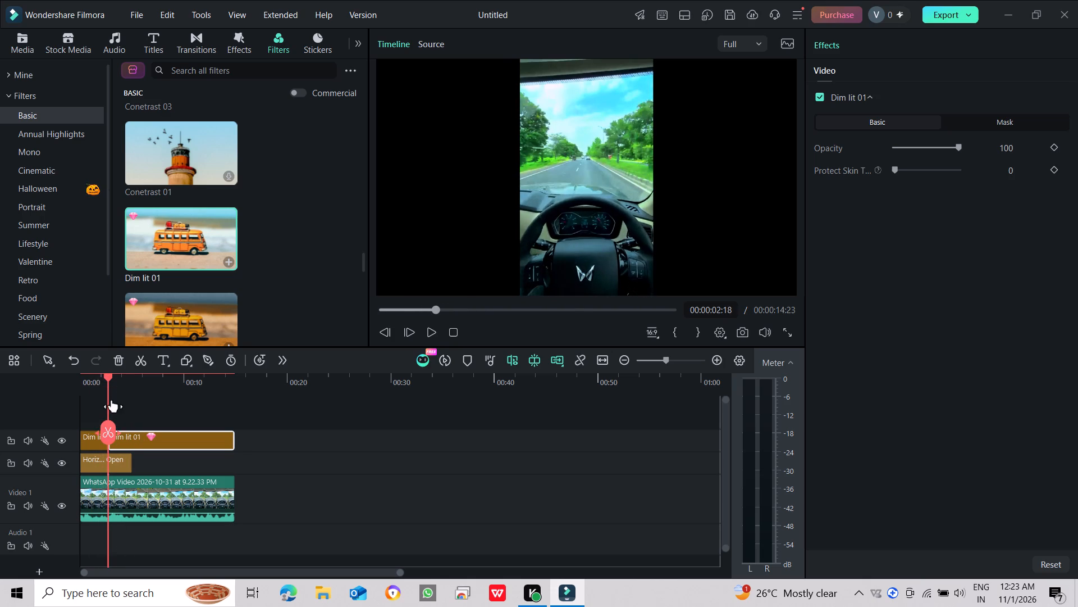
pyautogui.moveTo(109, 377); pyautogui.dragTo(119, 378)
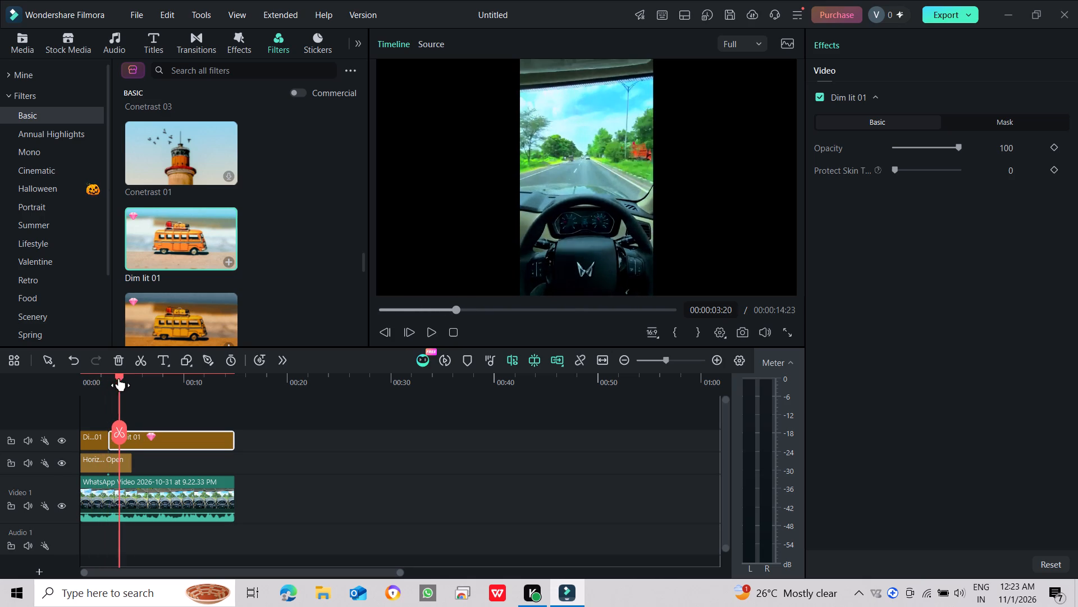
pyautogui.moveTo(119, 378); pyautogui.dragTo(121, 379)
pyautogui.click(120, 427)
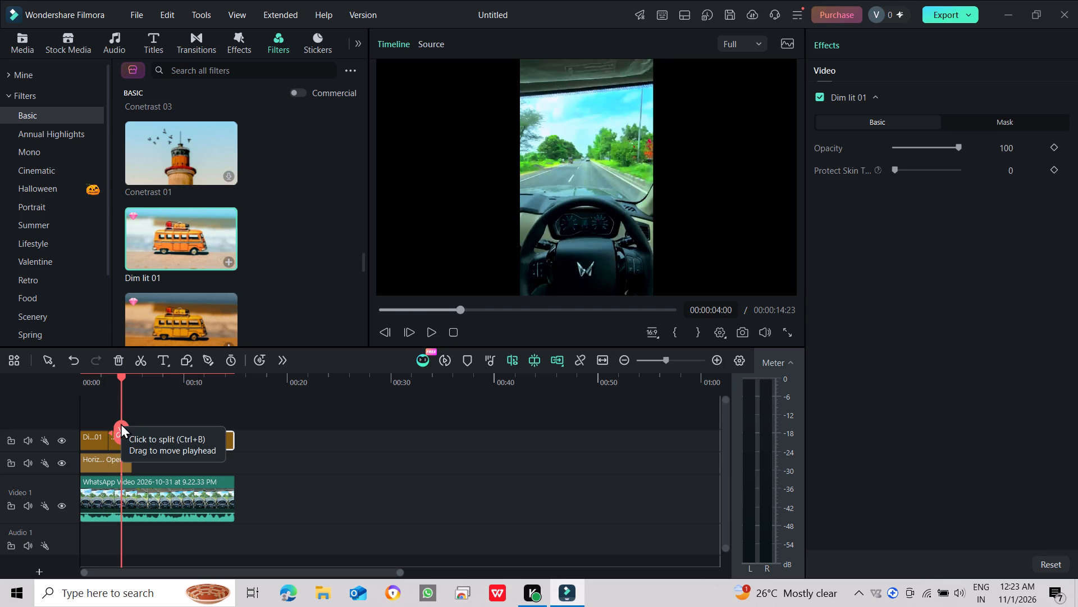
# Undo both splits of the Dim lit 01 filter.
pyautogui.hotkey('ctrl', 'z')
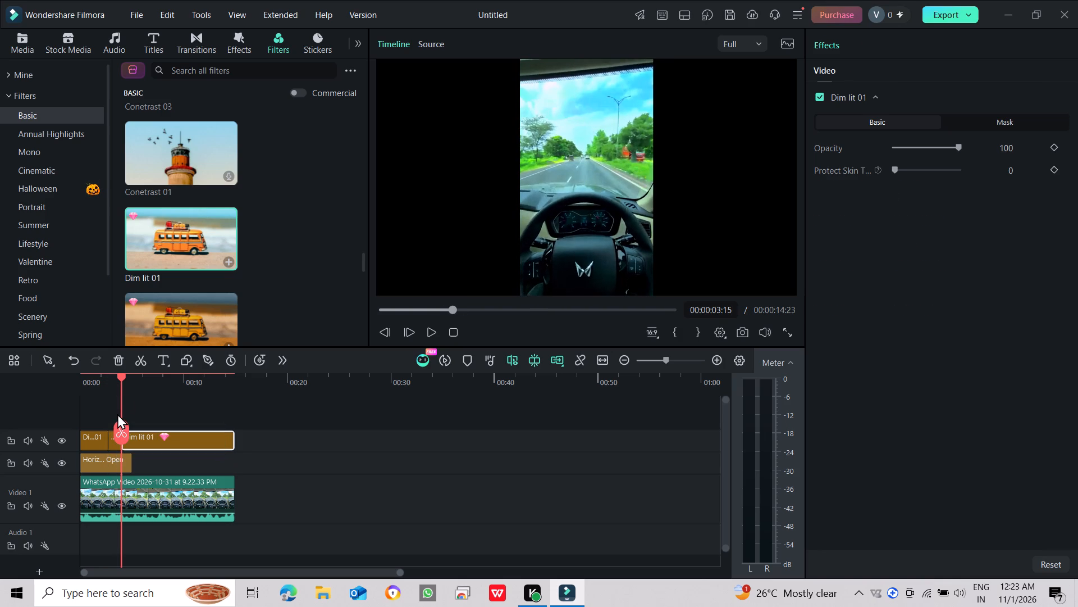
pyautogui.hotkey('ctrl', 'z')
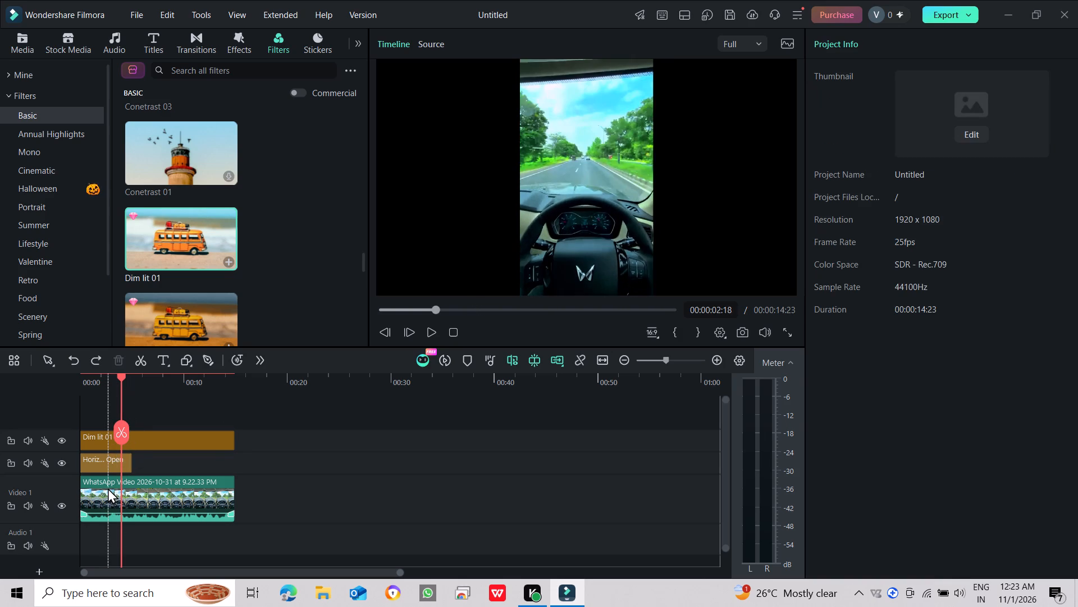
# Split the driving clip on Video 1 at about 00:00:02:21 and 00:00:03:13 to isolate a short section.
pyautogui.click(108, 488)
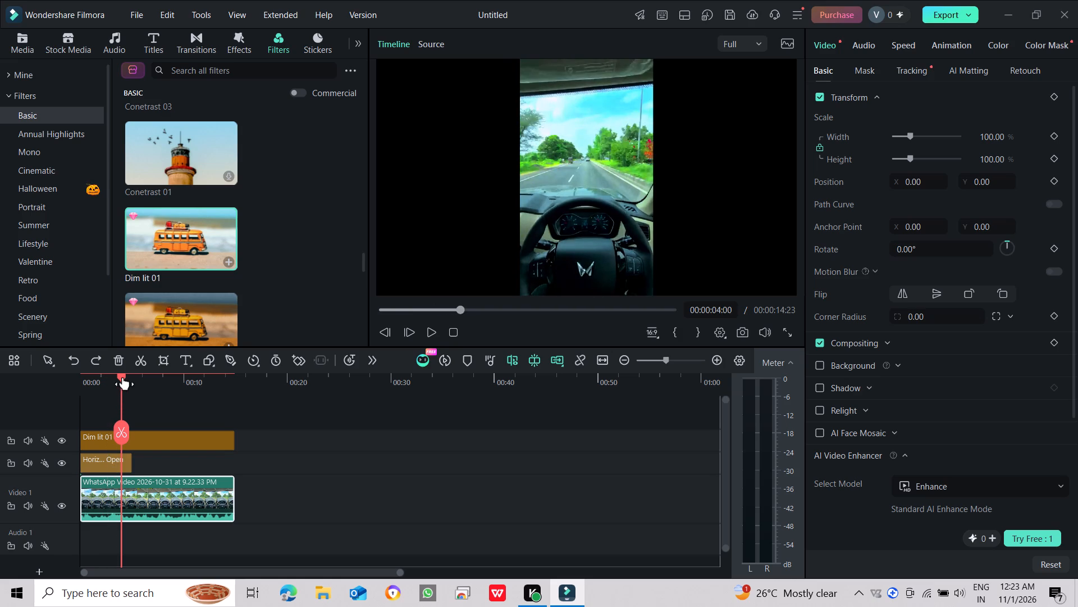
pyautogui.click(123, 372)
pyautogui.moveTo(121, 377); pyautogui.dragTo(115, 377)
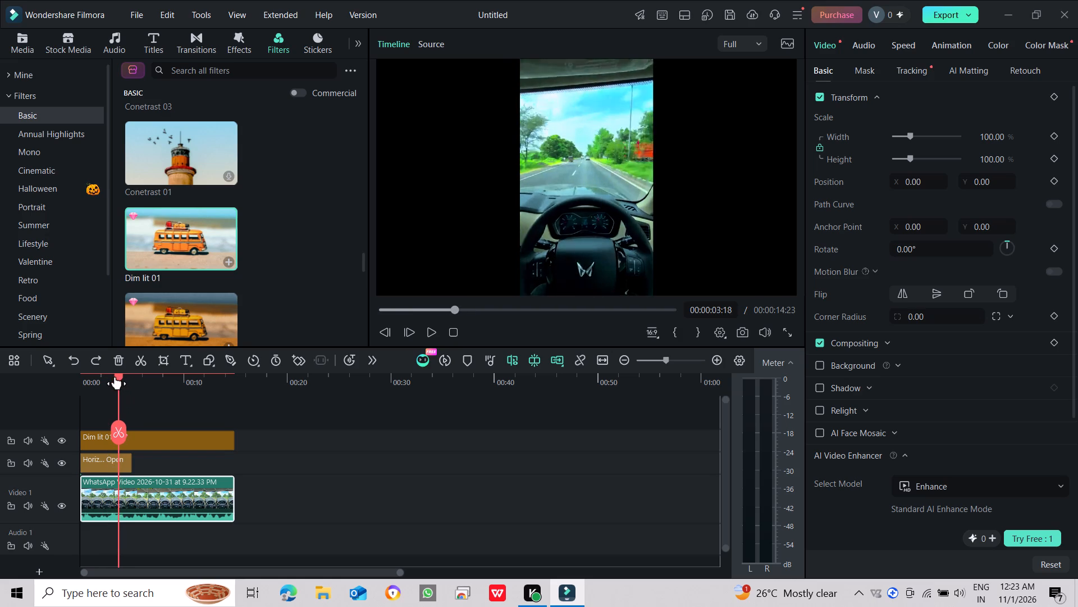
pyautogui.moveTo(115, 377); pyautogui.dragTo(109, 376)
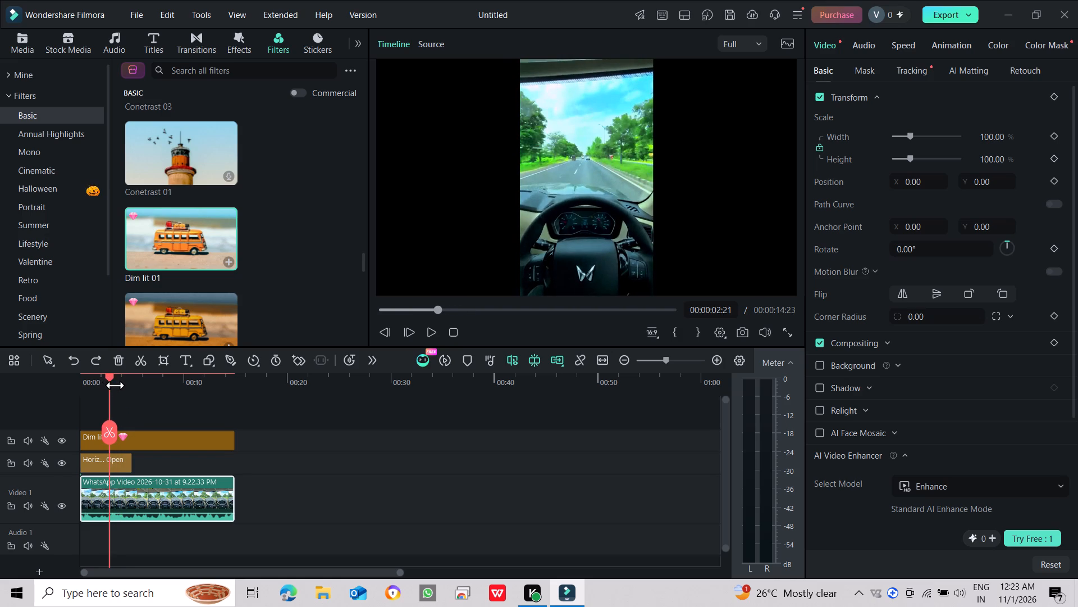
pyautogui.click(108, 423)
pyautogui.click(112, 377)
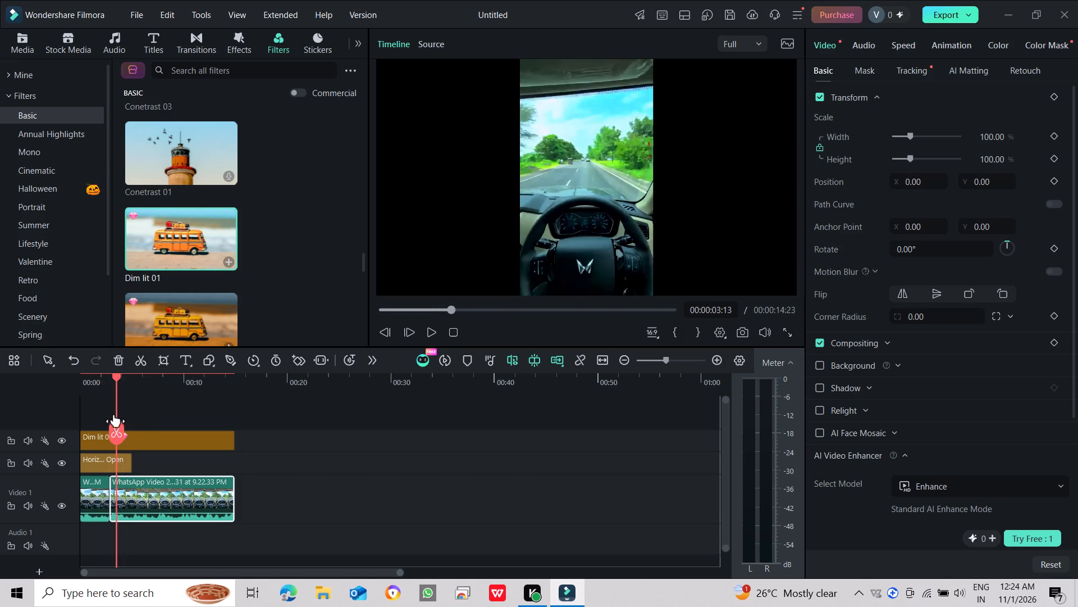
pyautogui.click(116, 426)
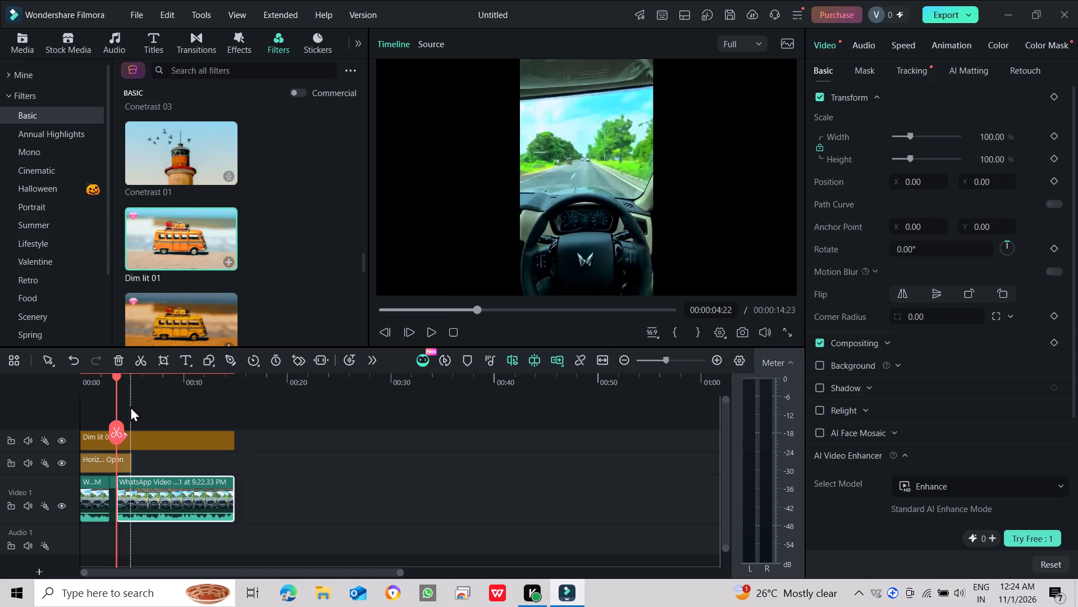
# Split the driving clip at 00:00:06:06 and 00:00:06:23 to isolate a second short segment.
pyautogui.moveTo(119, 374); pyautogui.dragTo(122, 374)
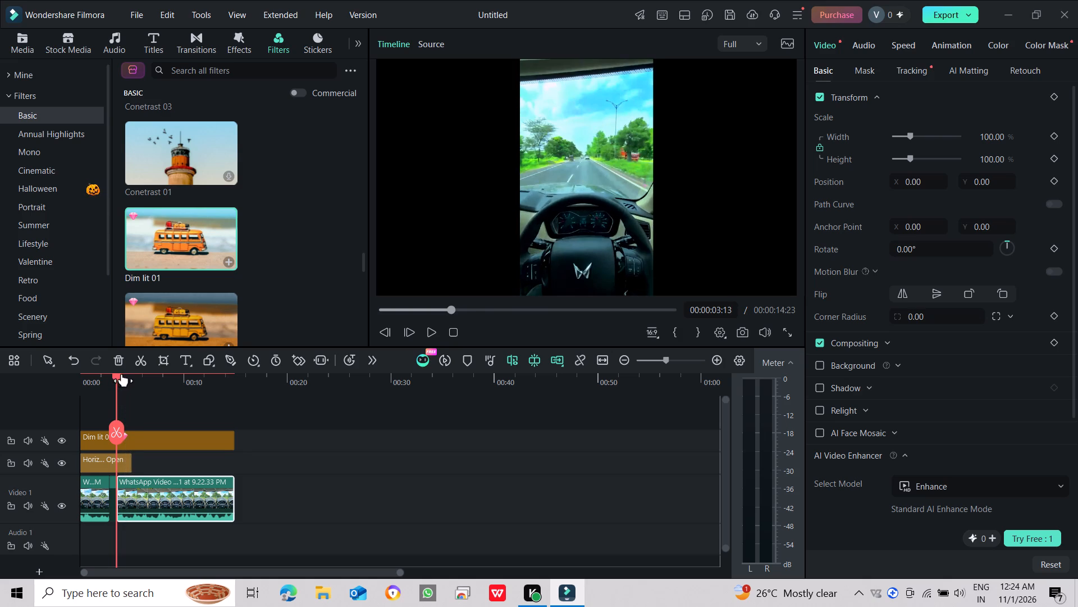
pyautogui.moveTo(122, 374); pyautogui.dragTo(140, 375)
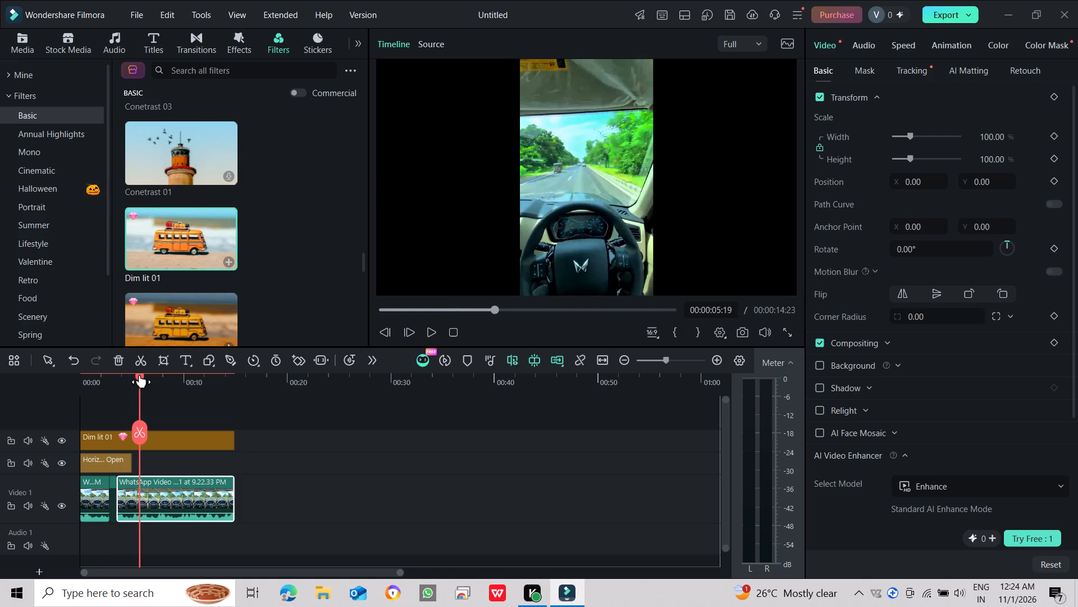
pyautogui.moveTo(140, 375); pyautogui.dragTo(144, 375)
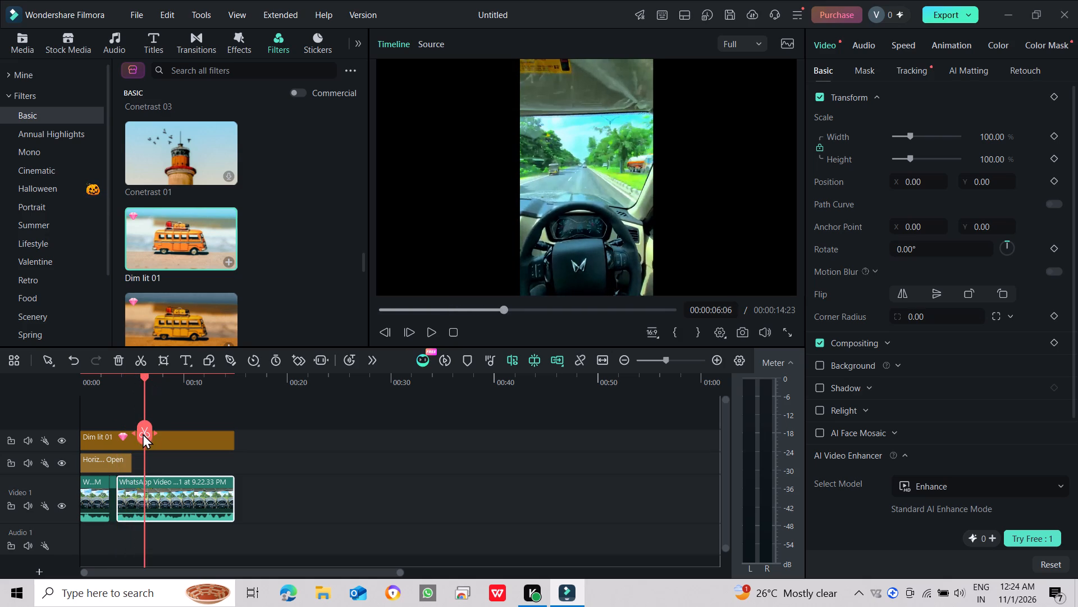
pyautogui.click(143, 433)
pyautogui.click(145, 378)
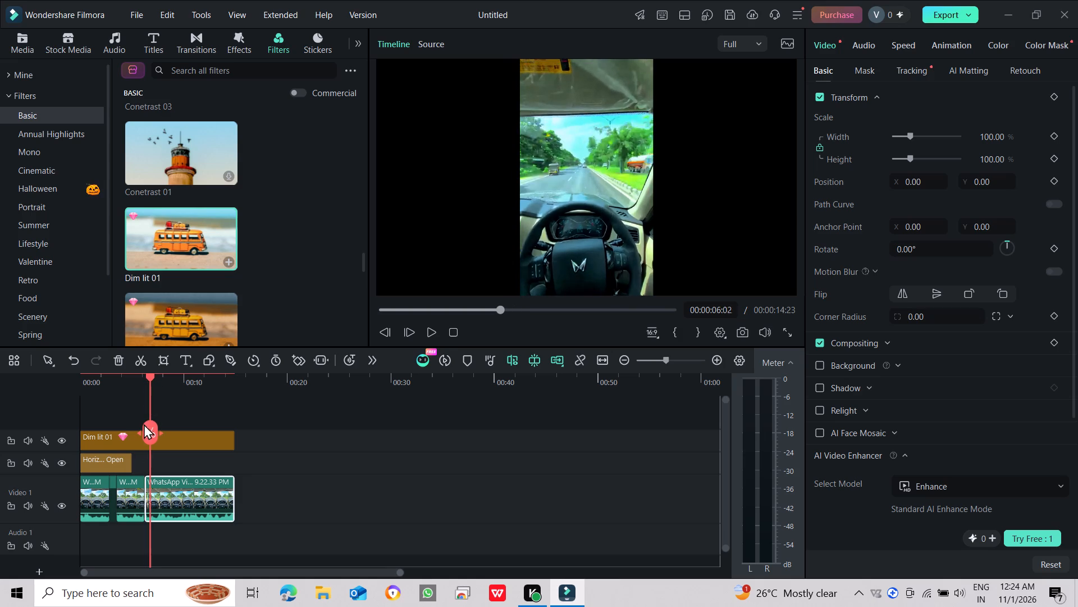
pyautogui.click(151, 376)
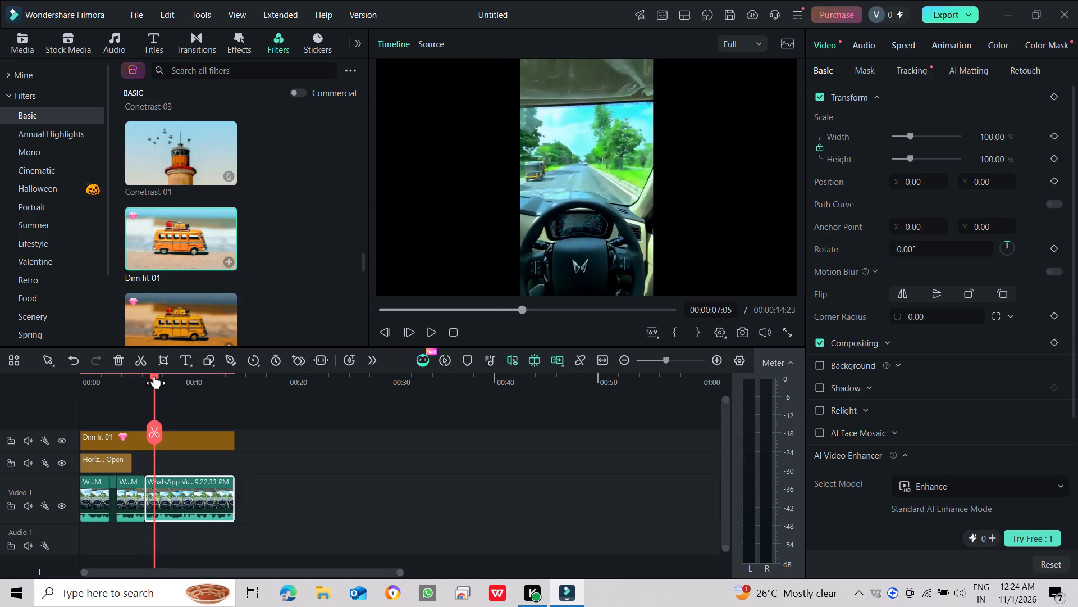
pyautogui.click(149, 425)
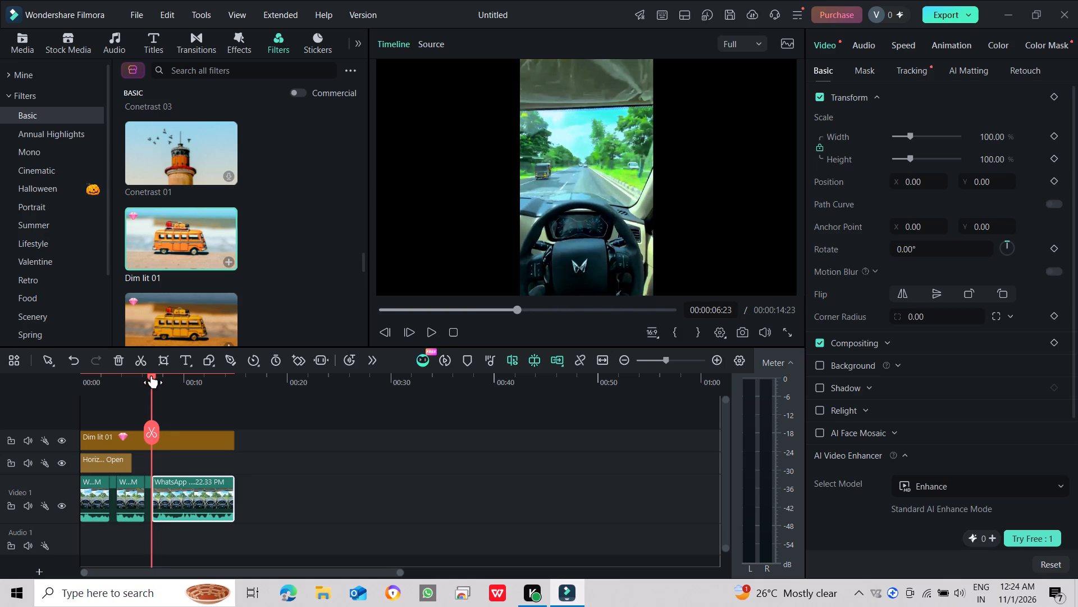
# Split the driving clip at 00:00:10:16 and 00:00:11:13 to isolate a third short segment.
pyautogui.moveTo(152, 375); pyautogui.dragTo(182, 376)
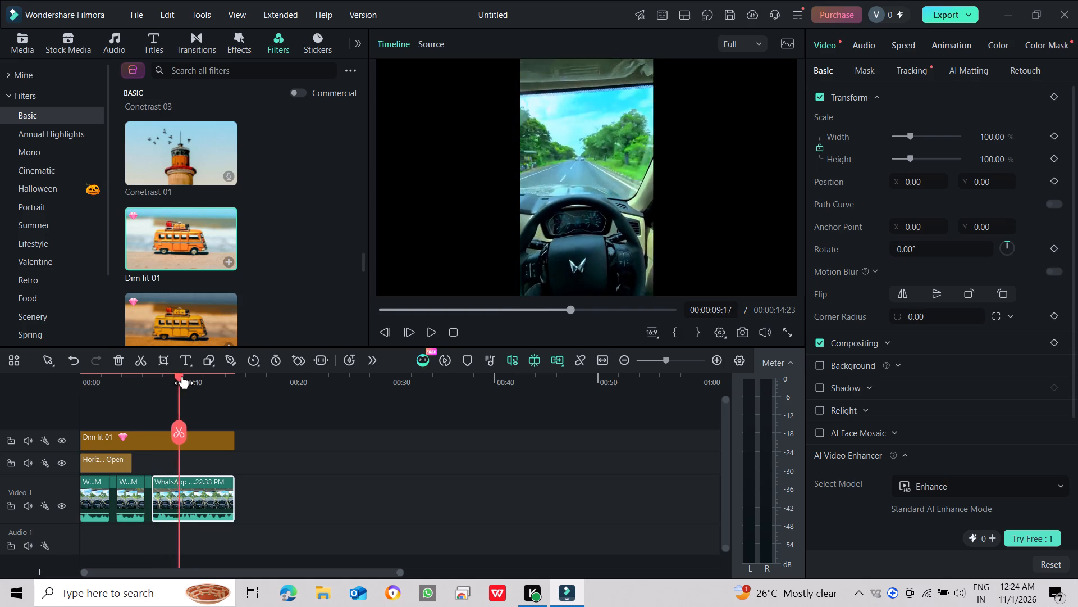
pyautogui.moveTo(182, 376); pyautogui.dragTo(190, 374)
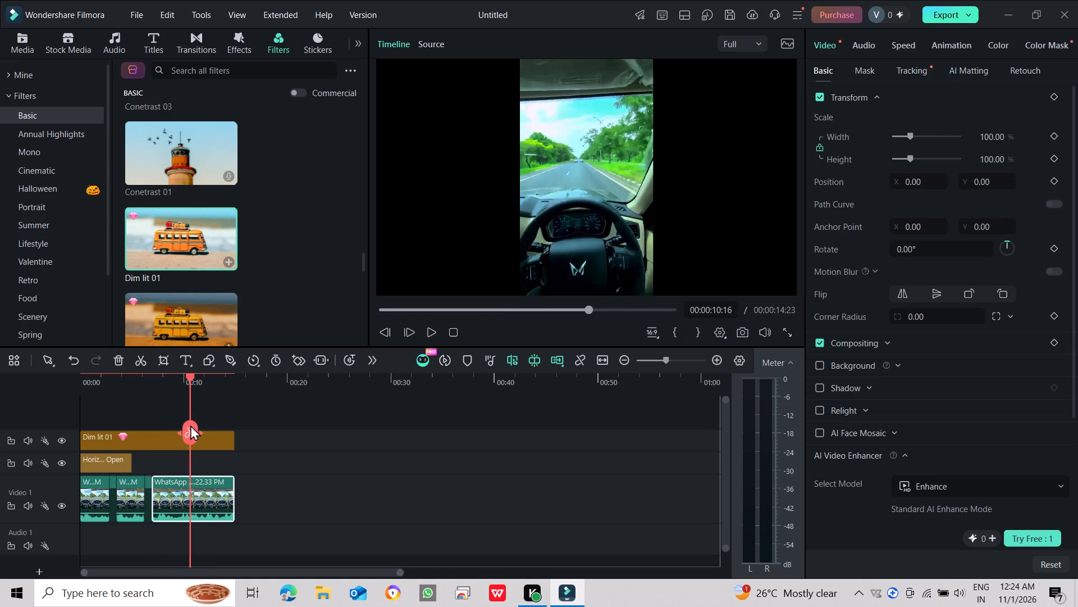
pyautogui.click(189, 425)
pyautogui.moveTo(191, 373); pyautogui.dragTo(196, 374)
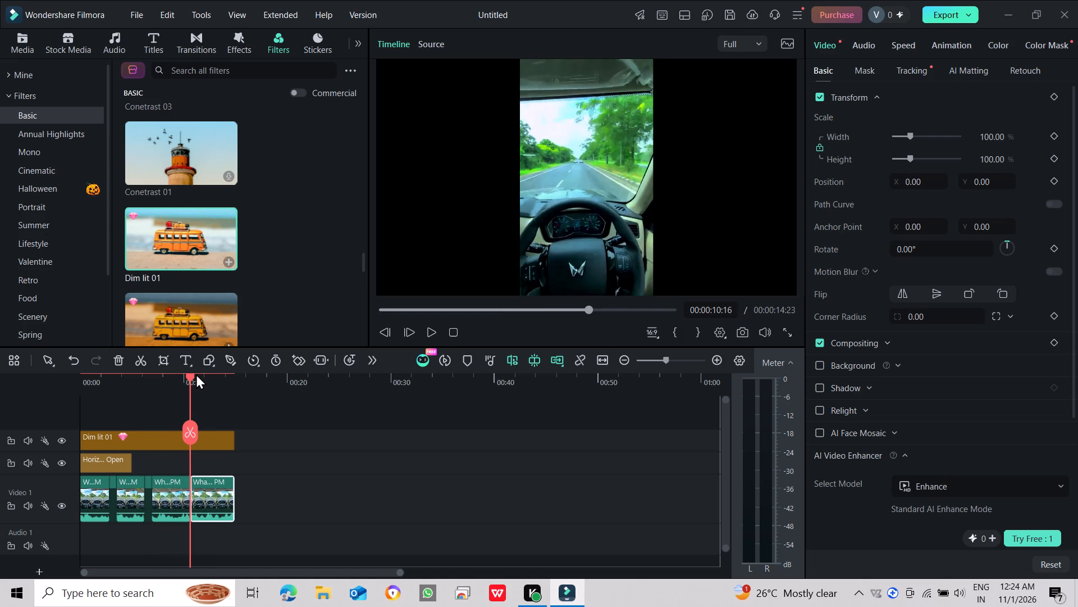
pyautogui.moveTo(196, 374); pyautogui.dragTo(203, 377)
pyautogui.moveTo(191, 375); pyautogui.dragTo(199, 375)
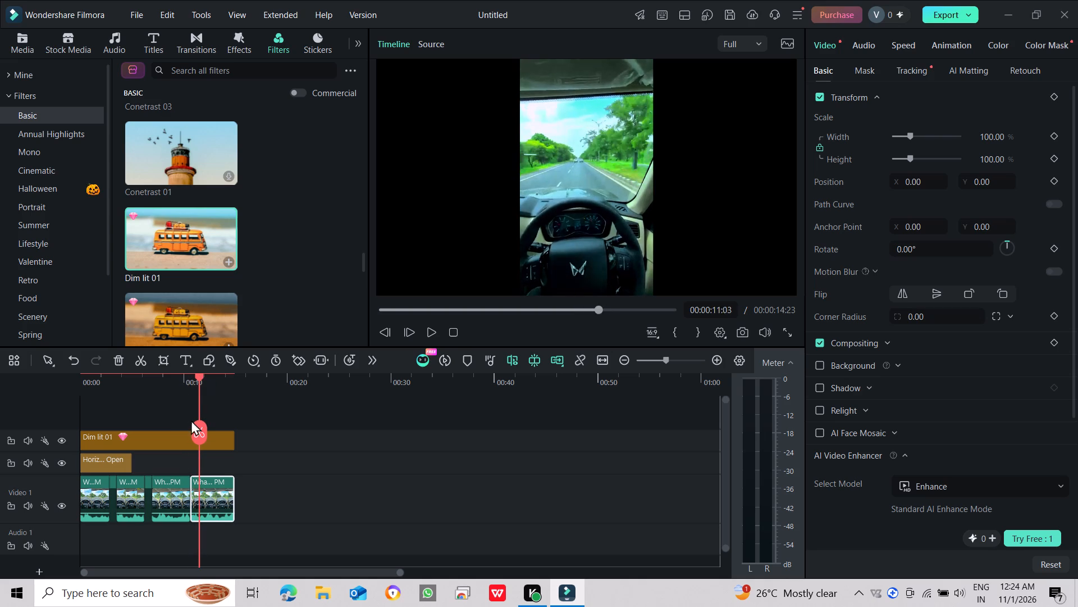
pyautogui.click(198, 434)
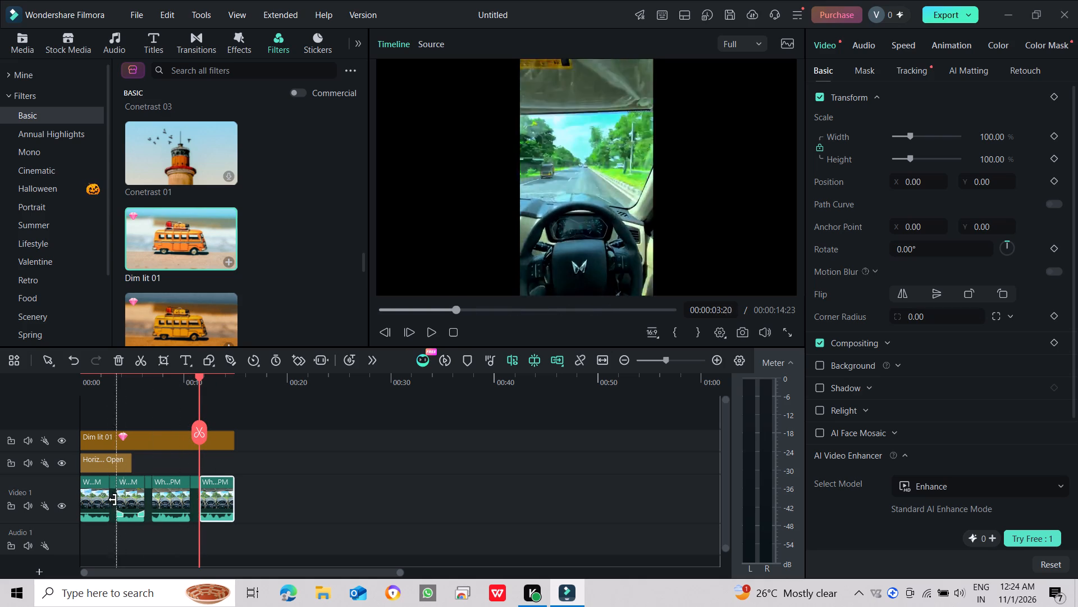
# Slow the first short segment, starting just before 3 seconds, to a uniform speed of 0.11.
pyautogui.click(113, 500)
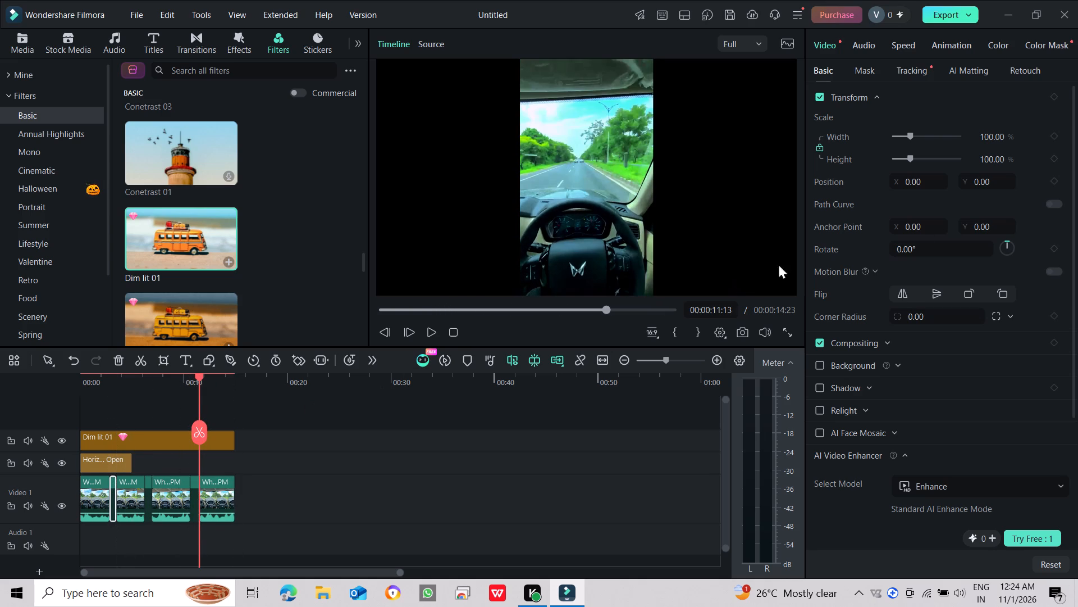
pyautogui.click(896, 48)
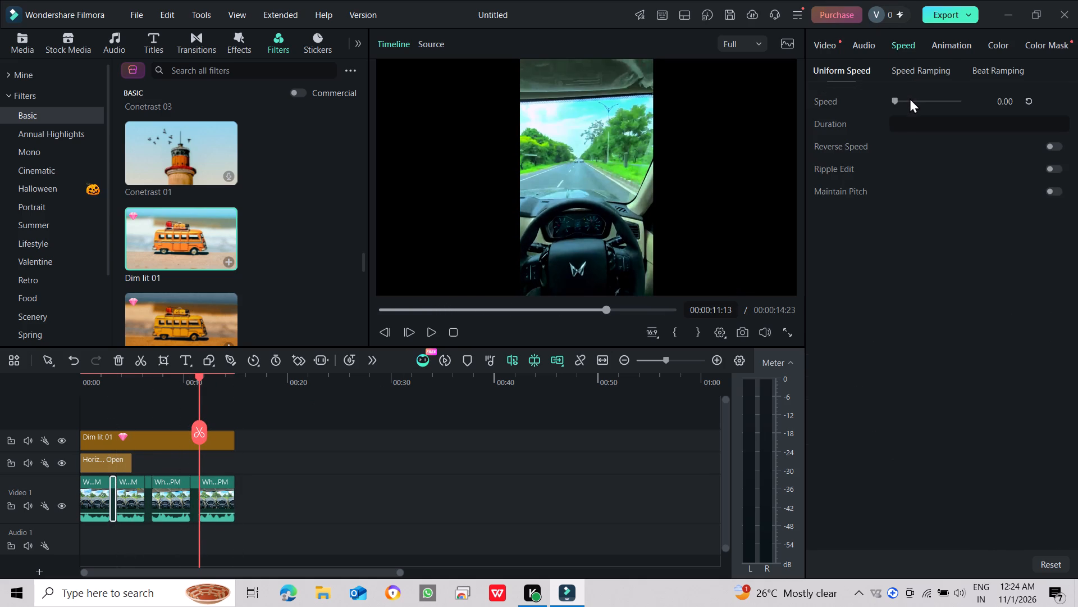
pyautogui.click(915, 97)
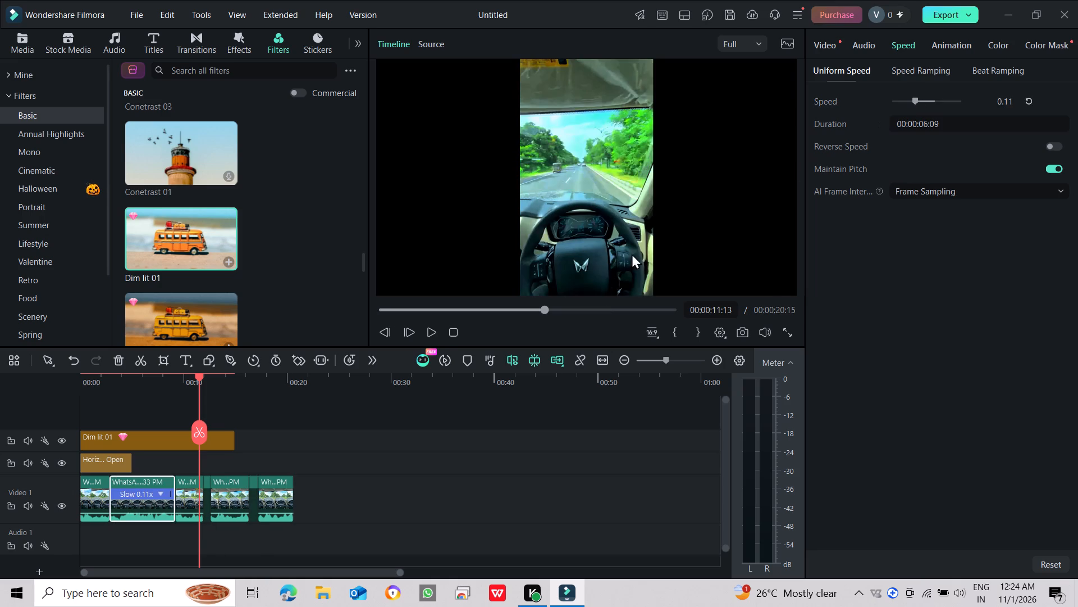
# Play the timeline from its start to check the slowed first short segment.
pyautogui.moveTo(519, 308); pyautogui.dragTo(327, 320)
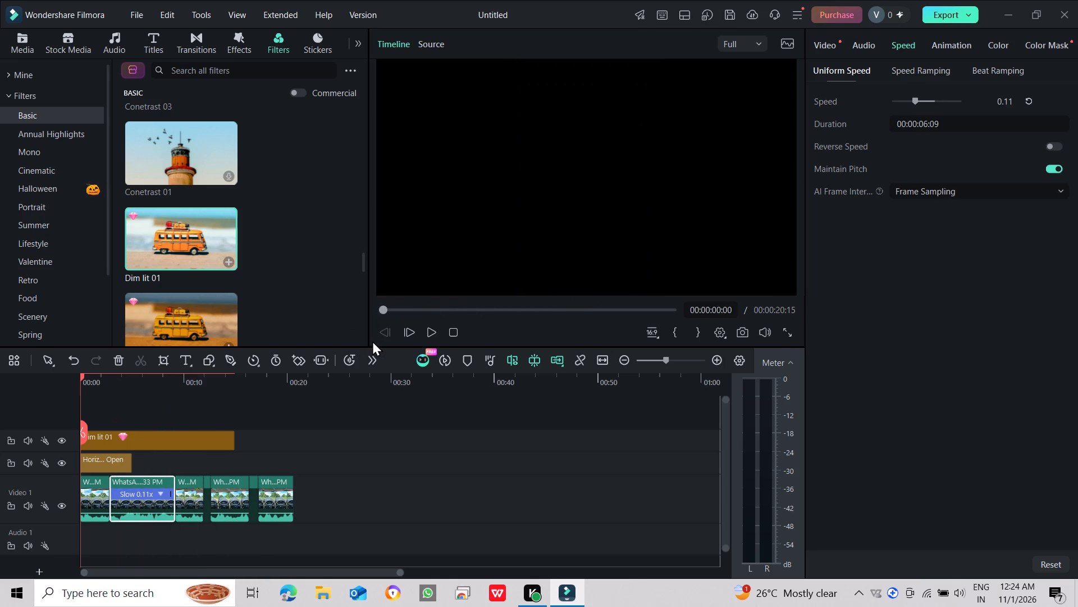
pyautogui.click(428, 332)
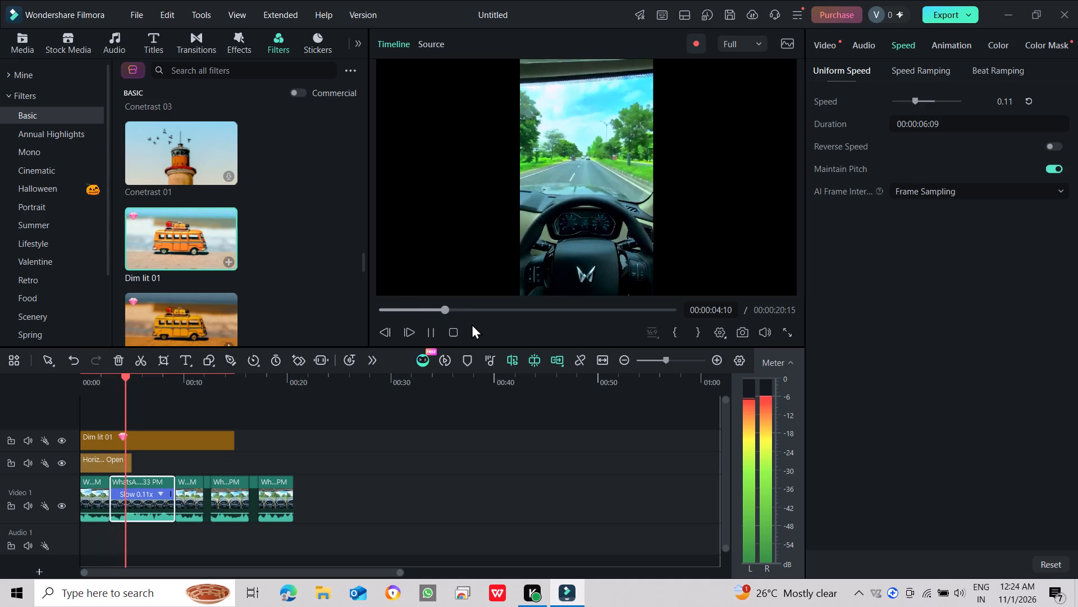
# Set the uniform speed of the first short segment to 0.65.
pyautogui.click(930, 99)
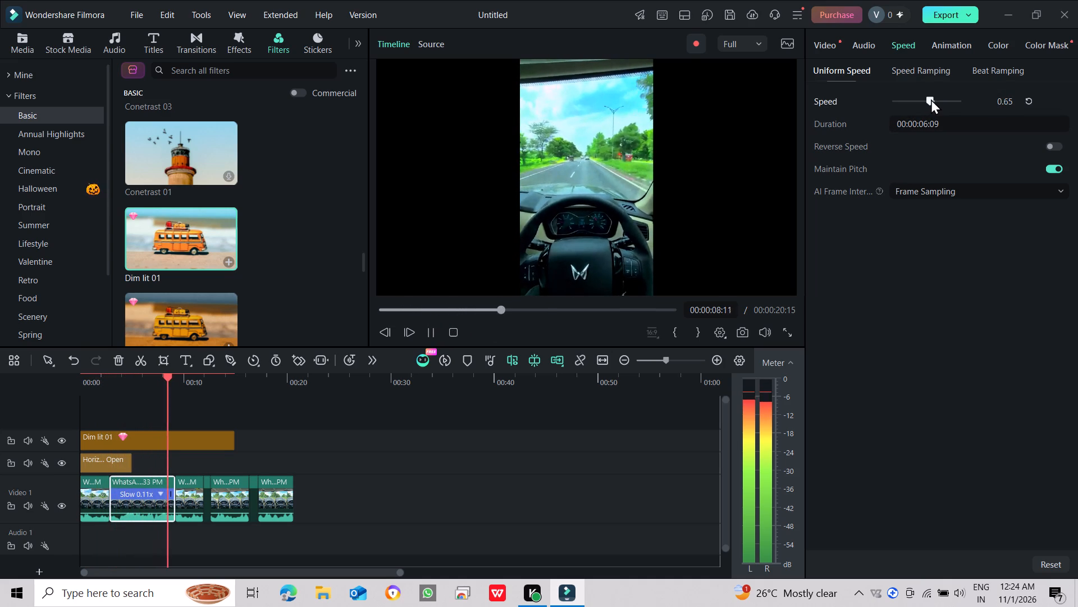
# Play the timeline from its start to check the speed of the first short segment.
pyautogui.moveTo(483, 307); pyautogui.dragTo(353, 307)
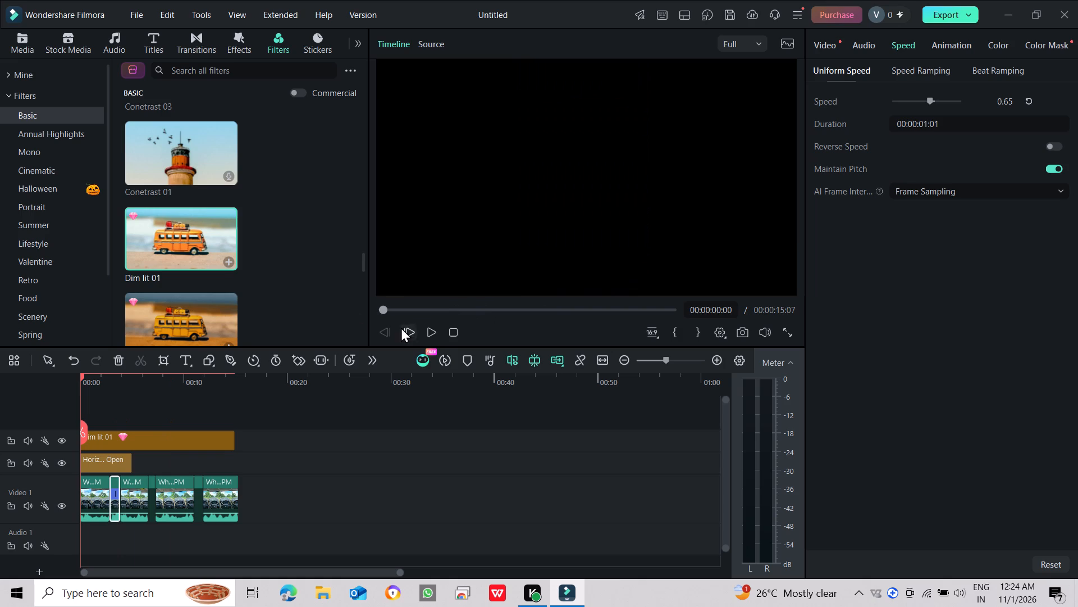
pyautogui.moveTo(433, 329); pyautogui.dragTo(428, 328)
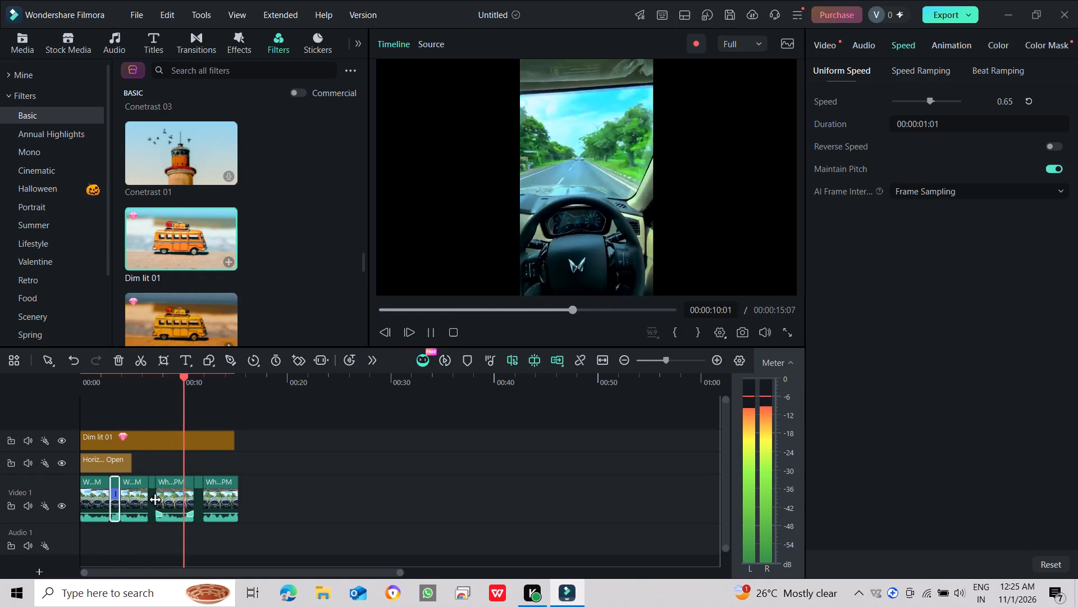
# Slow the second short segment, starting just before 7 seconds, to a uniform speed of 0.65.
pyautogui.click(150, 499)
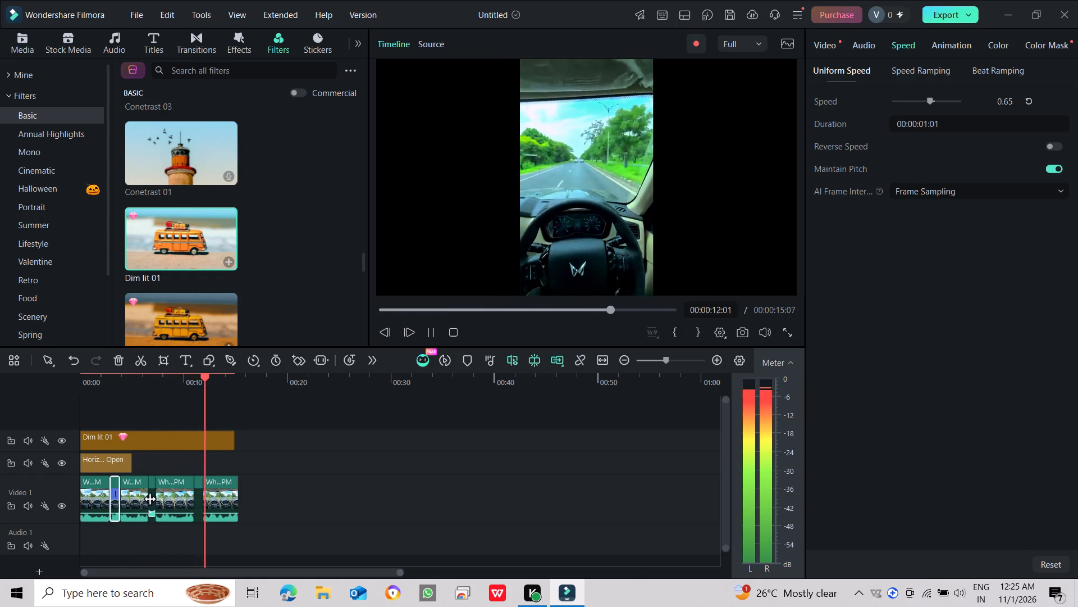
pyautogui.click(159, 502)
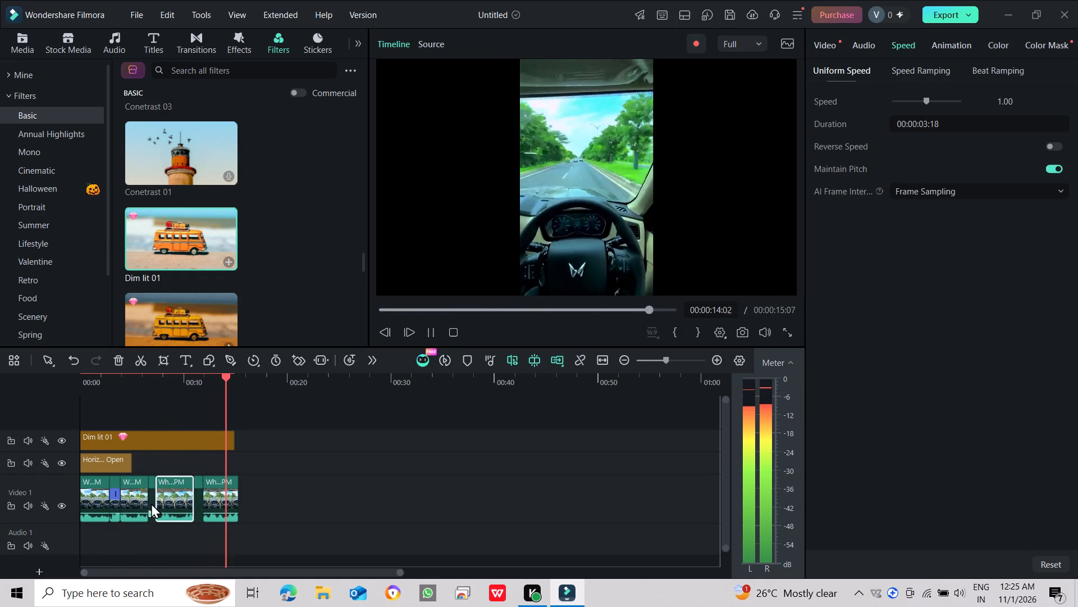
pyautogui.click(152, 503)
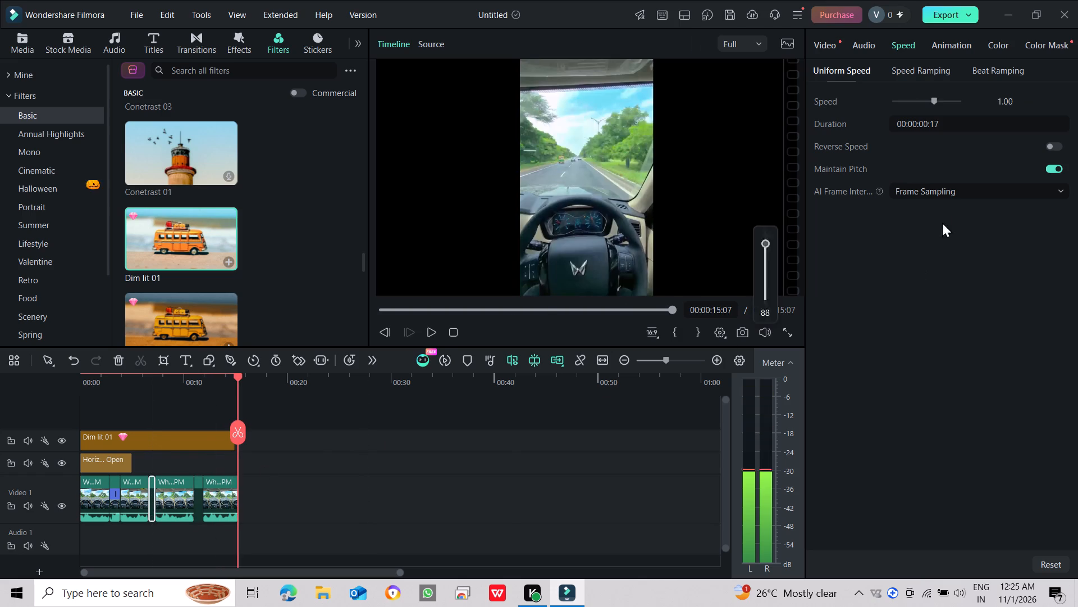
pyautogui.click(115, 495)
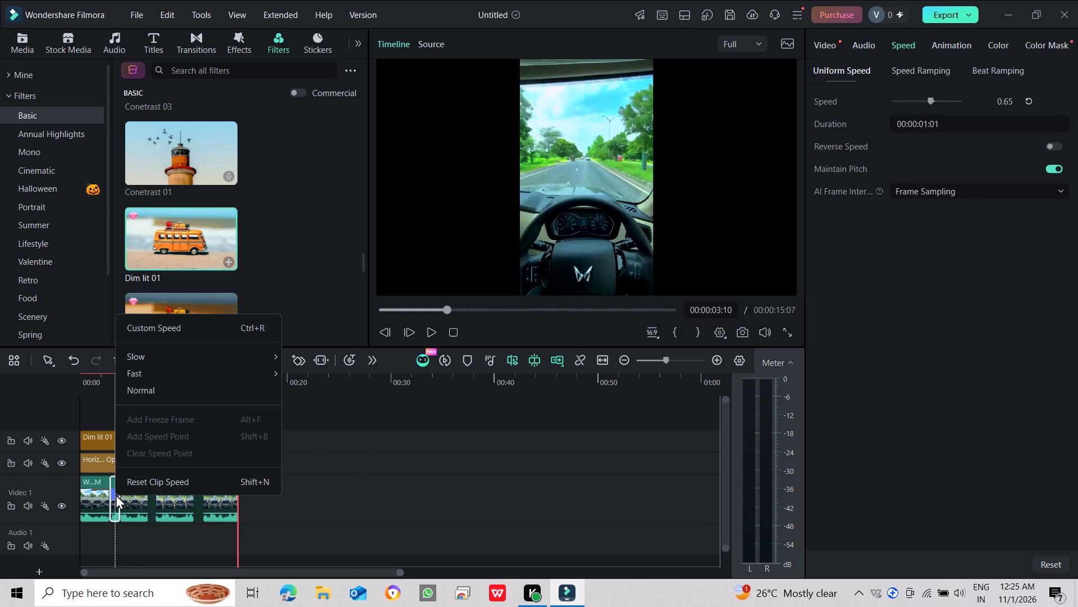
pyautogui.click(152, 506)
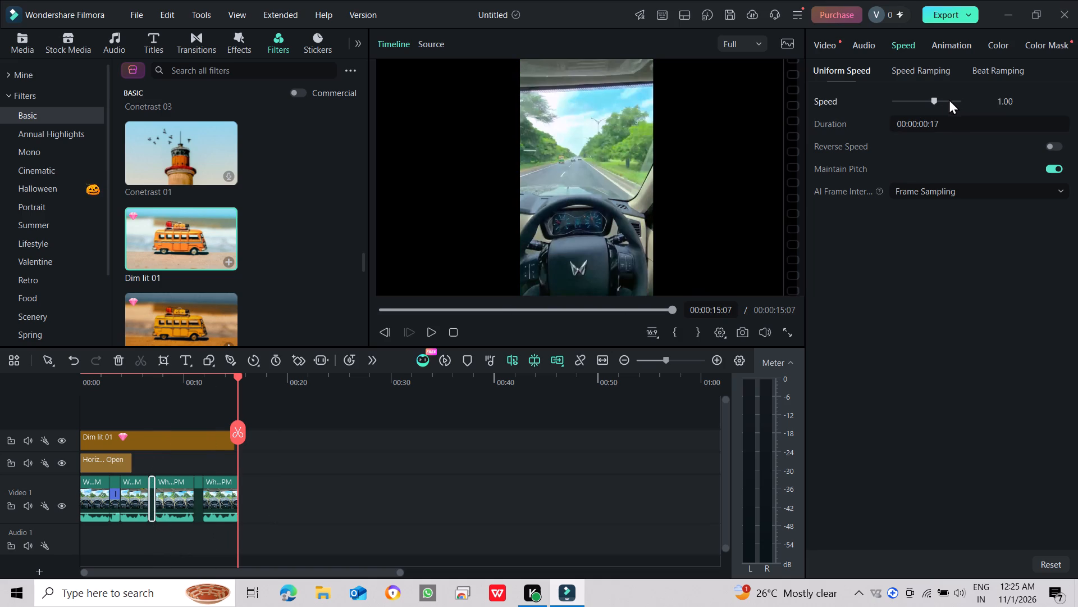
pyautogui.click(933, 99)
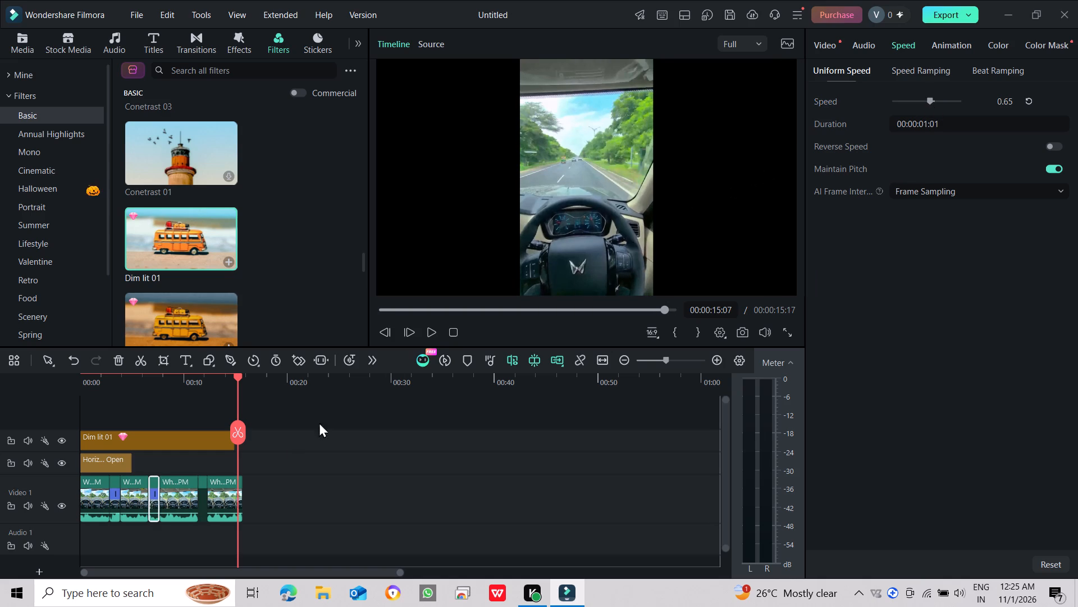
# Slow the third short segment, starting between 11 and 12 seconds, to a uniform speed of 0.74.
pyautogui.click(203, 498)
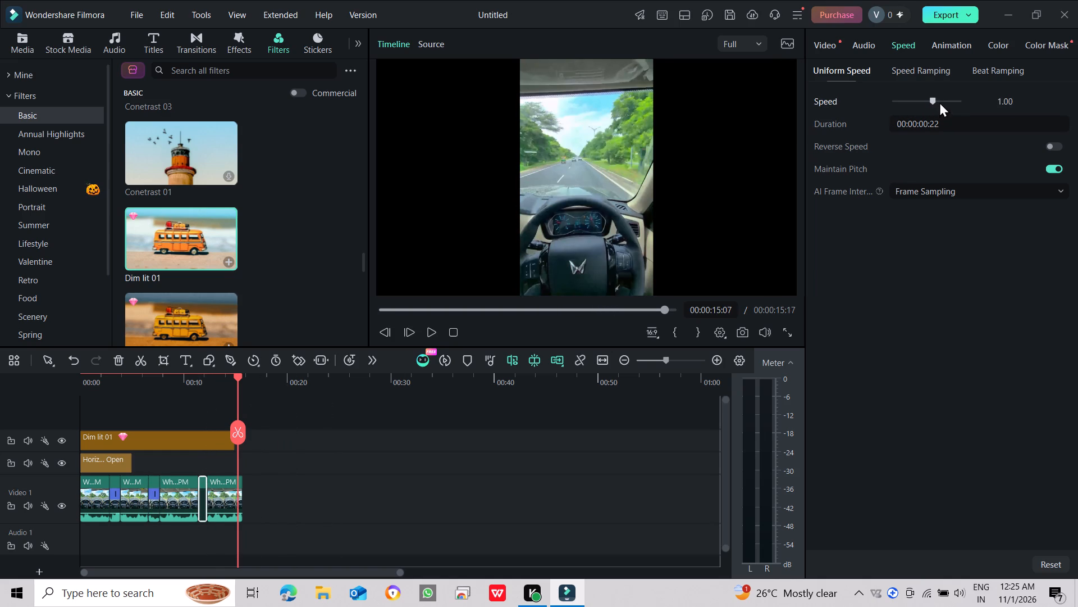
pyautogui.moveTo(931, 96); pyautogui.dragTo(930, 99)
pyautogui.moveTo(930, 99); pyautogui.dragTo(931, 100)
pyautogui.moveTo(931, 100); pyautogui.dragTo(930, 101)
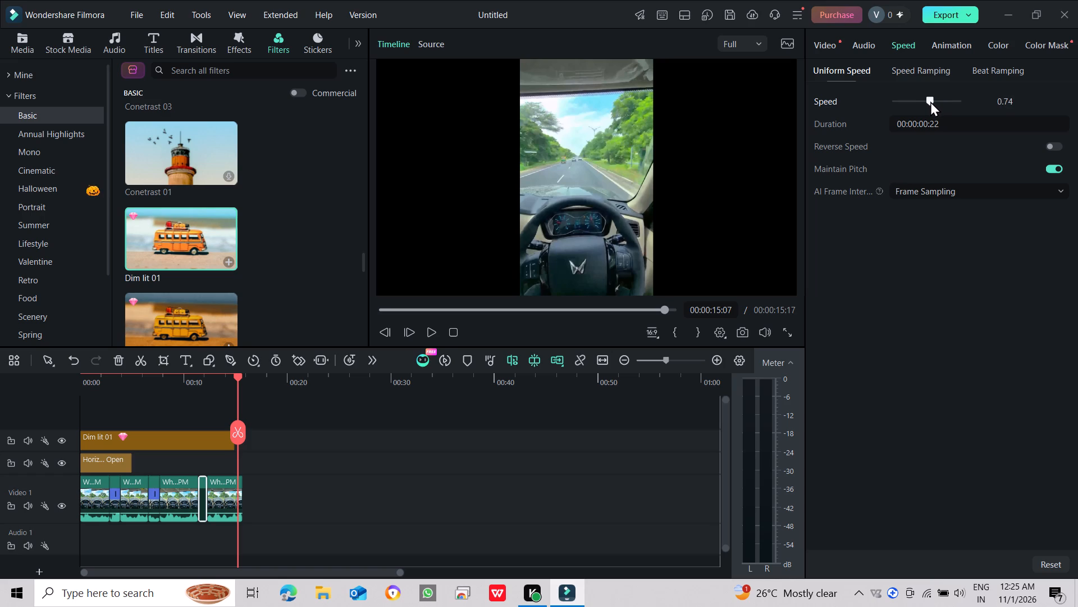
pyautogui.moveTo(930, 101); pyautogui.dragTo(931, 101)
pyautogui.moveTo(931, 101); pyautogui.dragTo(927, 102)
pyautogui.moveTo(927, 102); pyautogui.dragTo(933, 102)
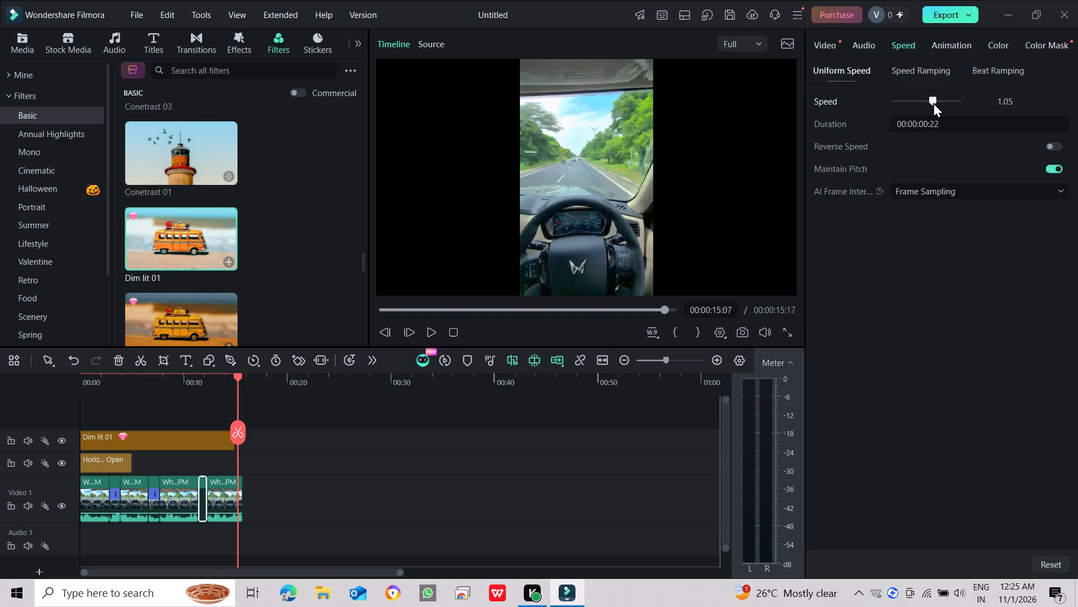
pyautogui.moveTo(933, 102); pyautogui.dragTo(930, 102)
pyautogui.moveTo(930, 102); pyautogui.dragTo(929, 102)
pyautogui.moveTo(929, 102); pyautogui.dragTo(933, 102)
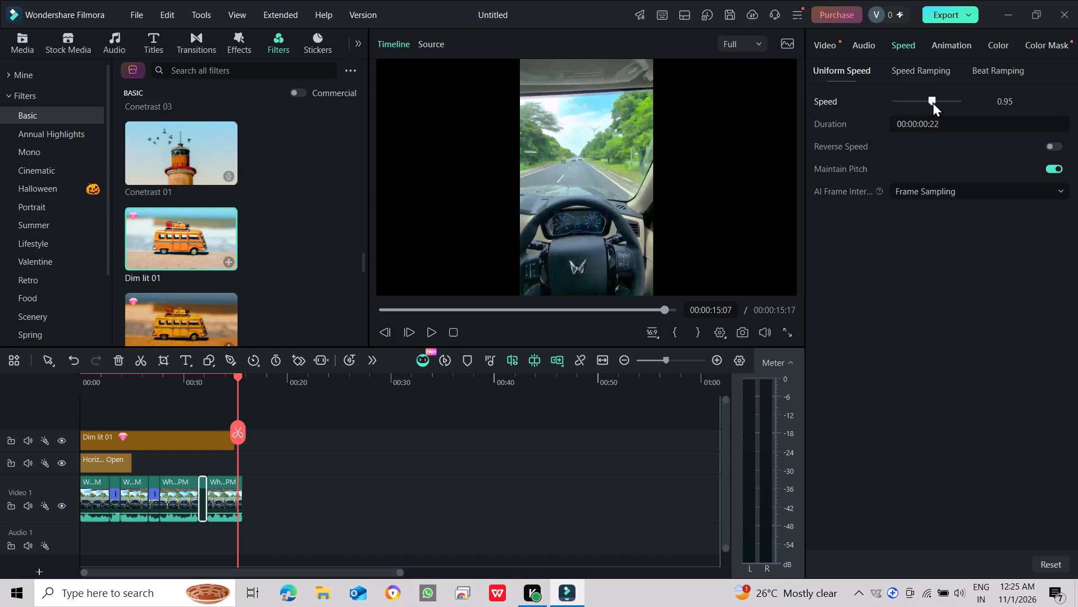
pyautogui.moveTo(933, 102); pyautogui.dragTo(930, 102)
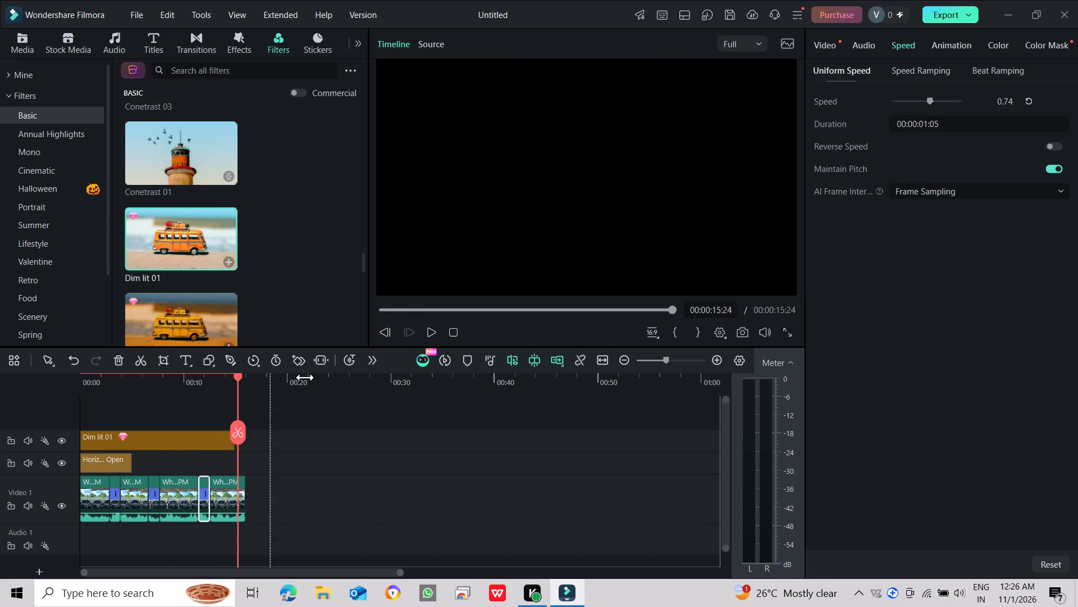
# Play the timeline from its start to check all three slowed segments.
pyautogui.moveTo(399, 302); pyautogui.dragTo(373, 300)
pyautogui.moveTo(396, 310); pyautogui.dragTo(384, 310)
pyautogui.click(429, 325)
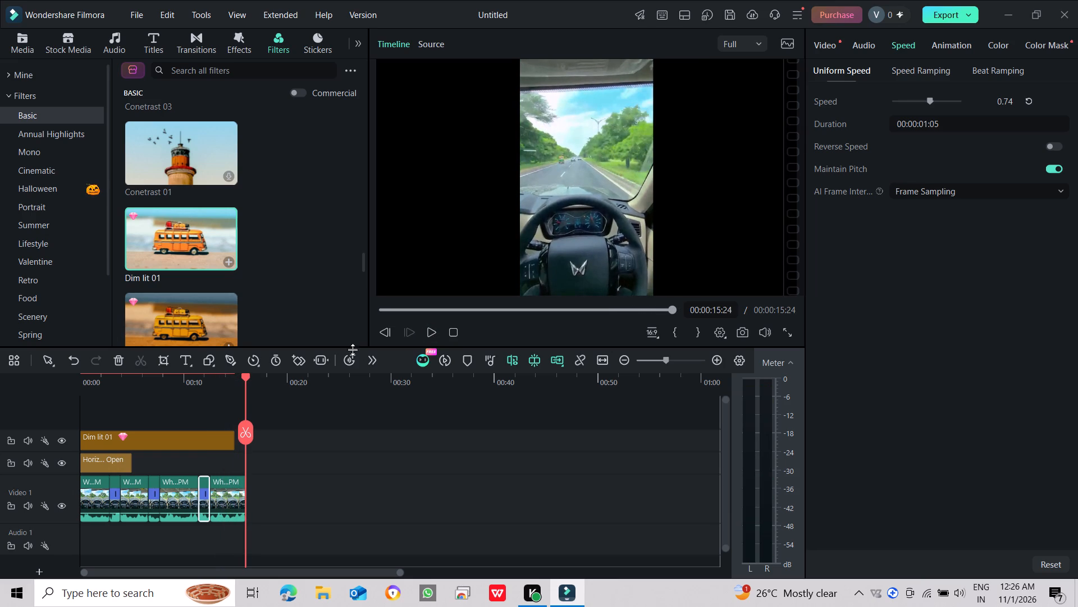
# Extend the Dim lit 01 filter to the end of the video at 00:00:15:24.
pyautogui.moveTo(232, 443); pyautogui.dragTo(250, 444)
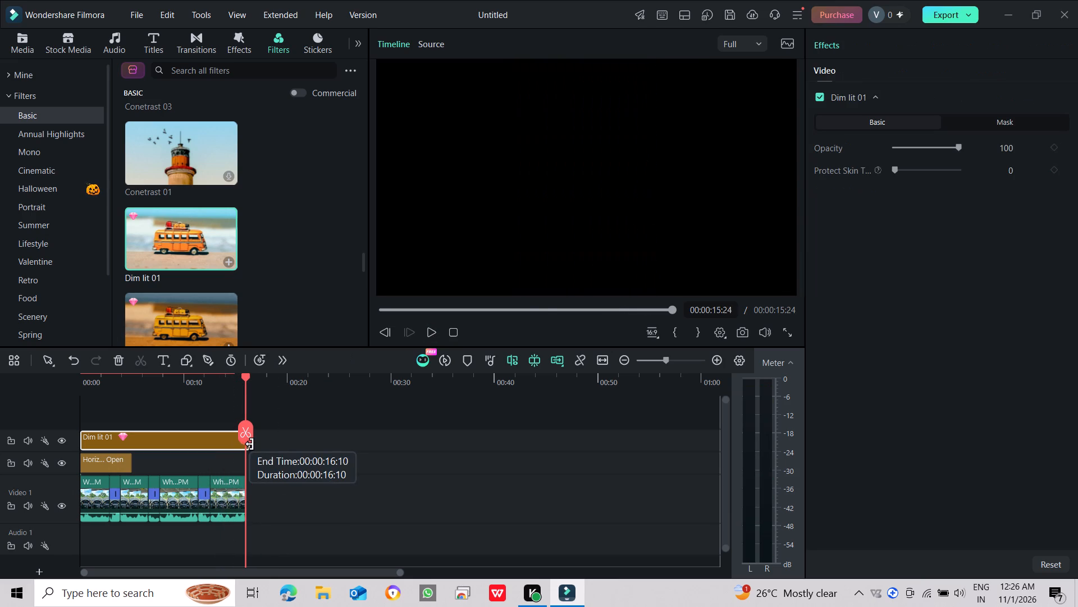
pyautogui.moveTo(250, 444); pyautogui.dragTo(243, 443)
pyautogui.click(287, 508)
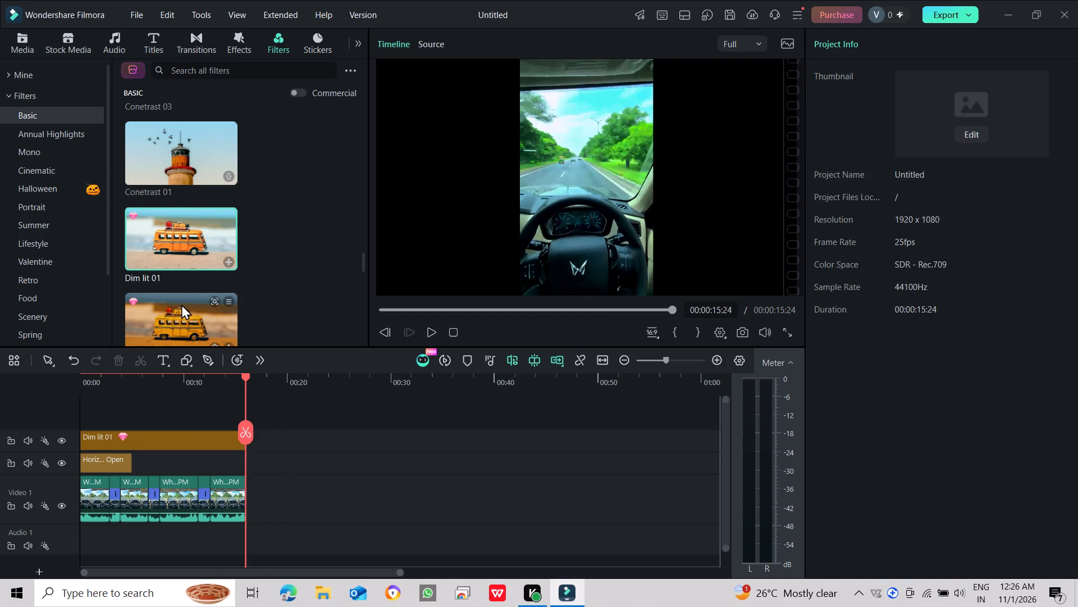
# Add the Black Gold Style filter on a track above Dim lit 01, spanning from the timeline's start to 00:00:15:24.
pyautogui.moveTo(182, 305); pyautogui.dragTo(132, 425)
pyautogui.moveTo(148, 436); pyautogui.dragTo(103, 441)
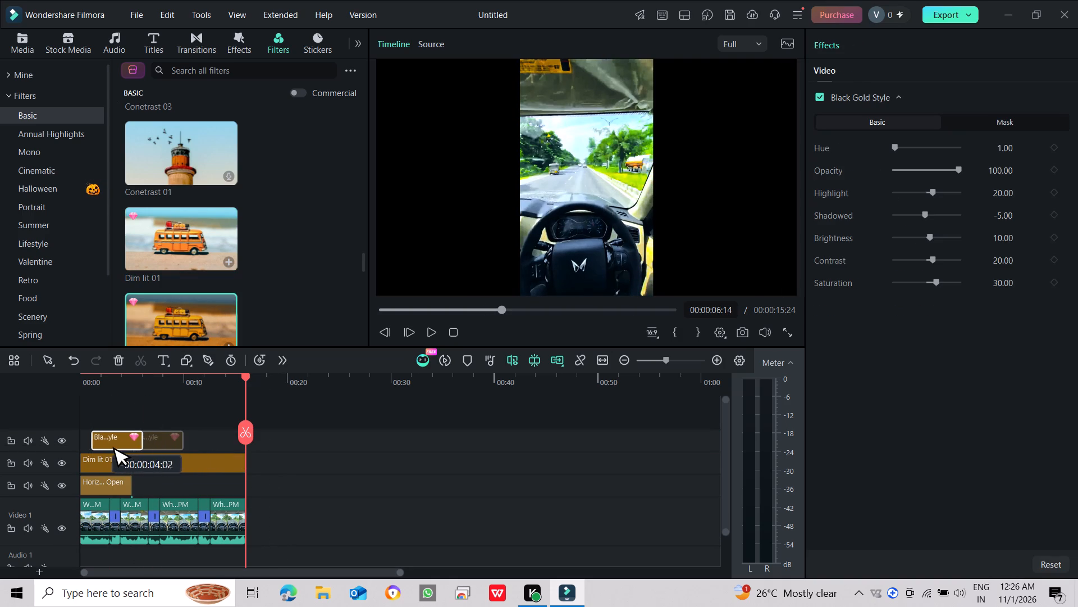
pyautogui.moveTo(103, 441); pyautogui.dragTo(98, 442)
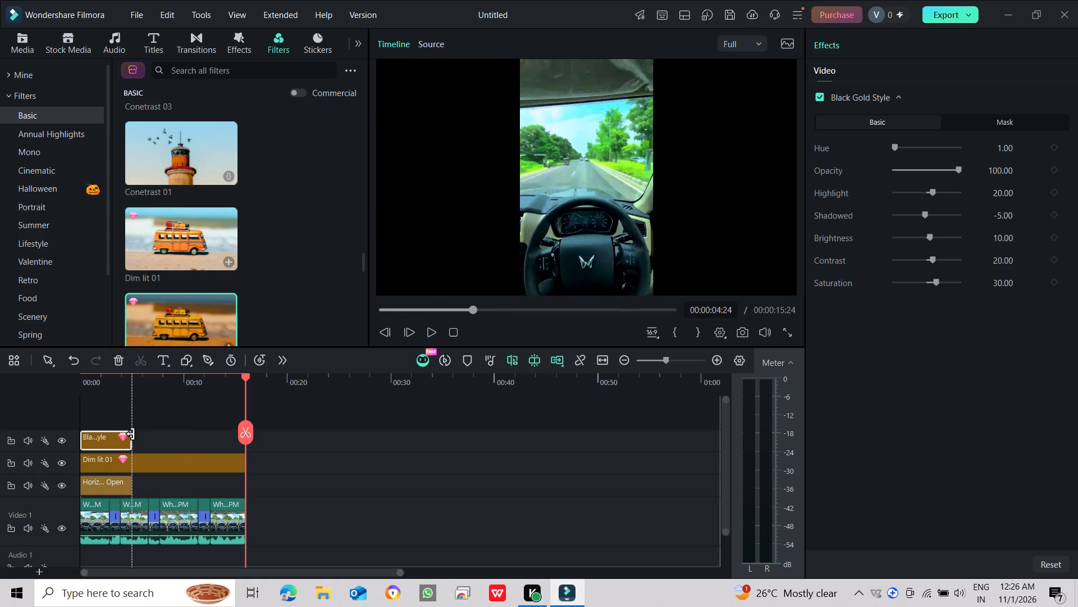
pyautogui.moveTo(130, 434); pyautogui.dragTo(200, 442)
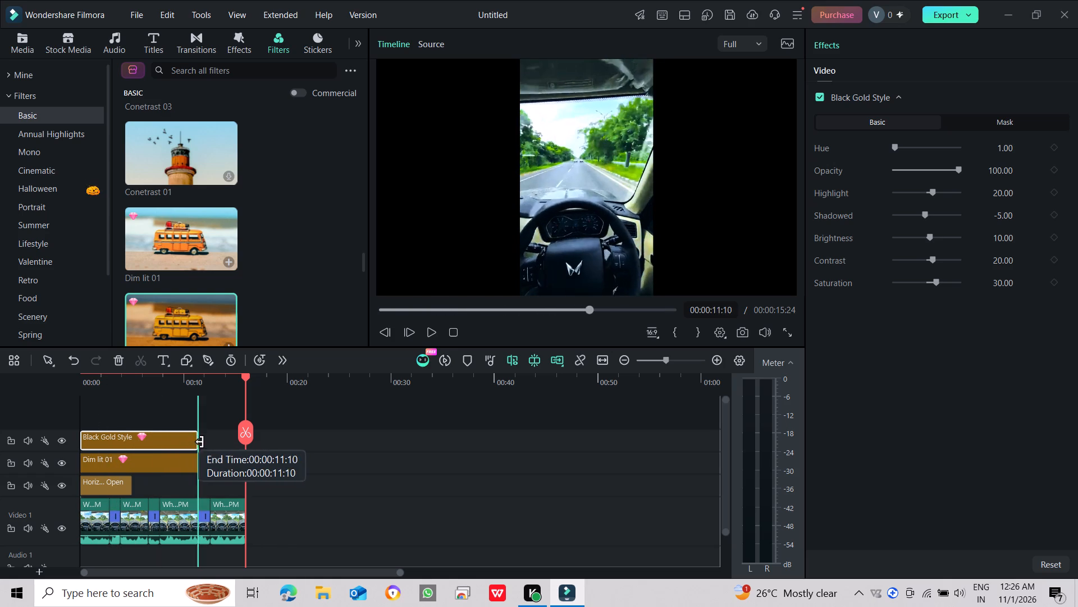
pyautogui.moveTo(200, 442); pyautogui.dragTo(244, 442)
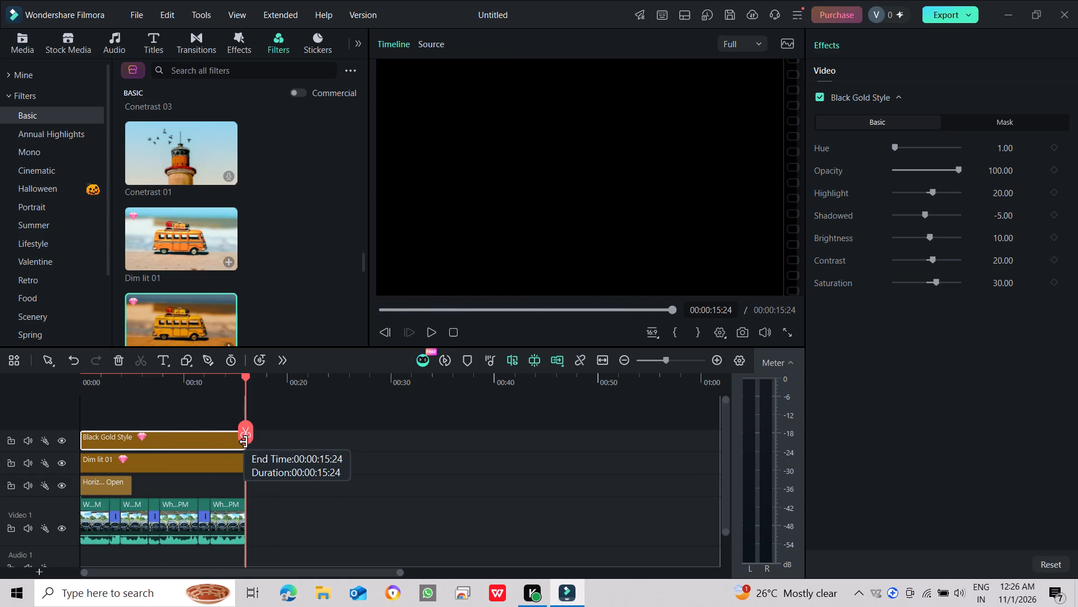
pyautogui.moveTo(244, 442); pyautogui.dragTo(246, 442)
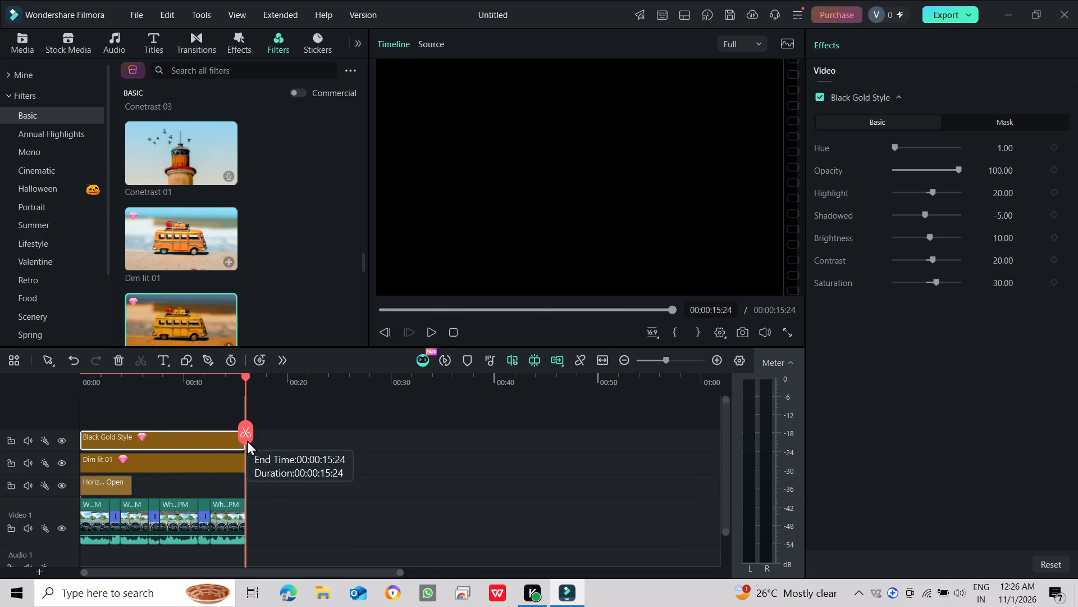
# Play the timeline from its start to check the look with the Black Gold Style filter.
pyautogui.moveTo(446, 306); pyautogui.dragTo(346, 303)
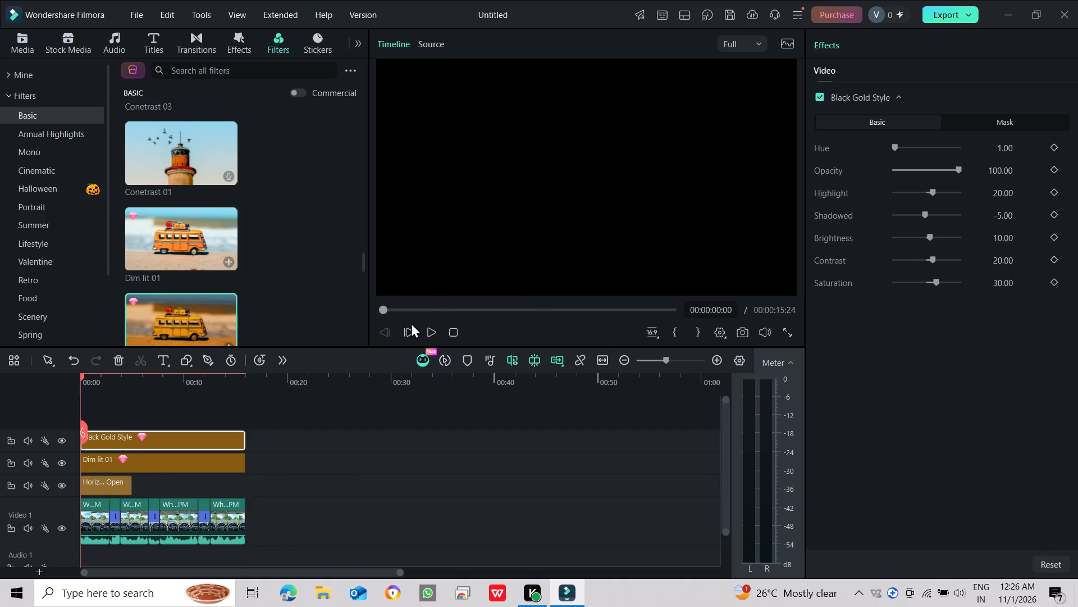
pyautogui.click(430, 330)
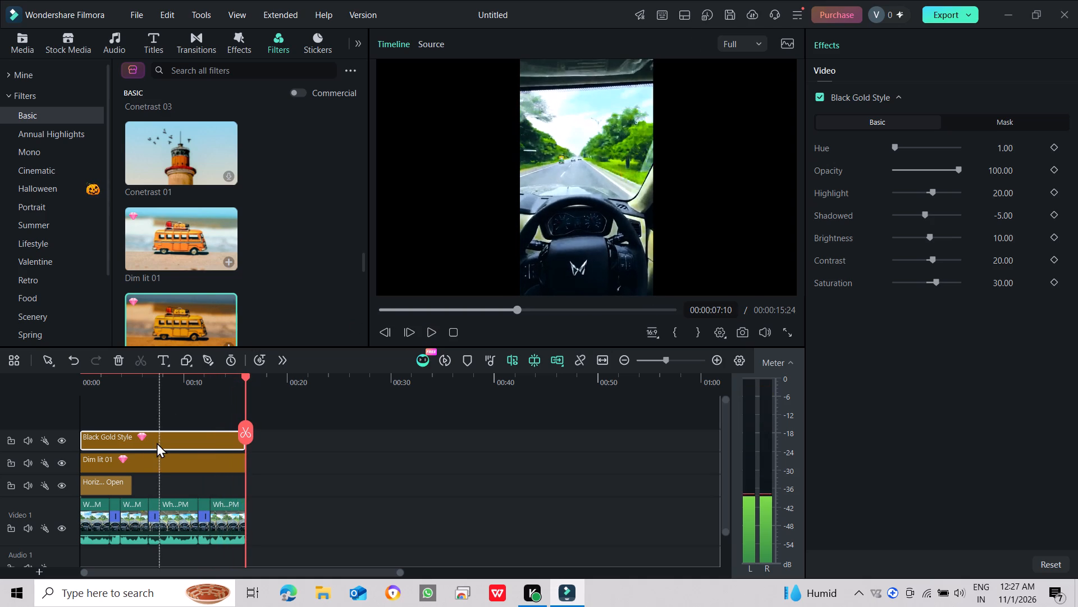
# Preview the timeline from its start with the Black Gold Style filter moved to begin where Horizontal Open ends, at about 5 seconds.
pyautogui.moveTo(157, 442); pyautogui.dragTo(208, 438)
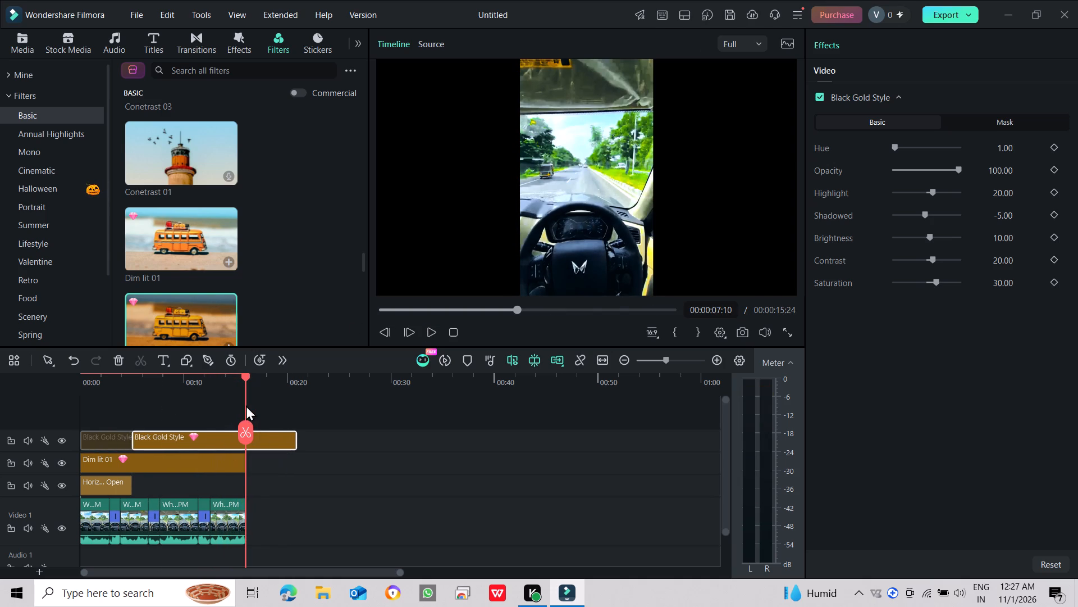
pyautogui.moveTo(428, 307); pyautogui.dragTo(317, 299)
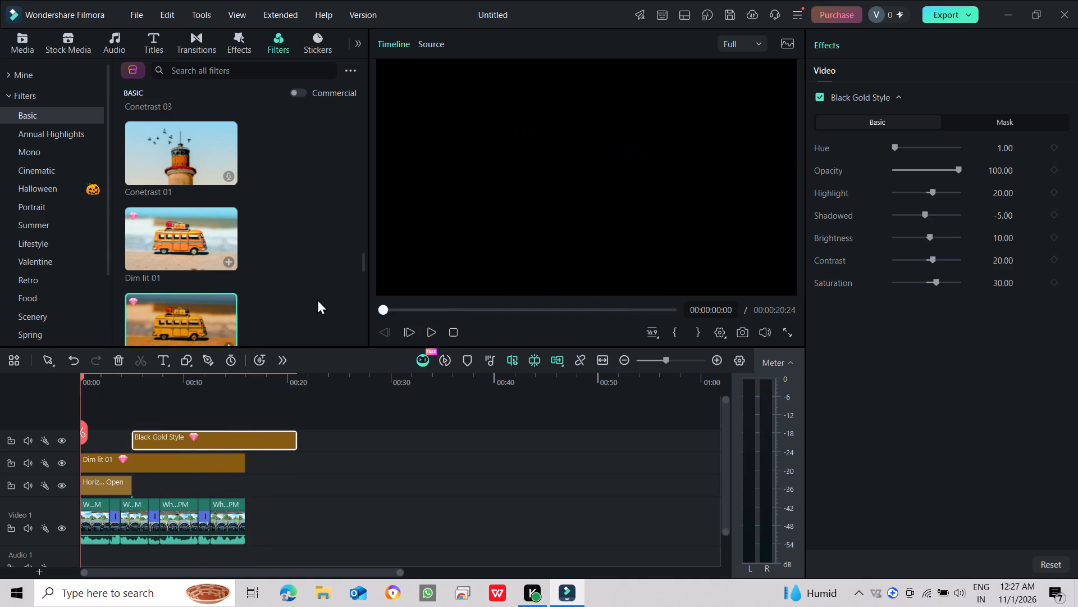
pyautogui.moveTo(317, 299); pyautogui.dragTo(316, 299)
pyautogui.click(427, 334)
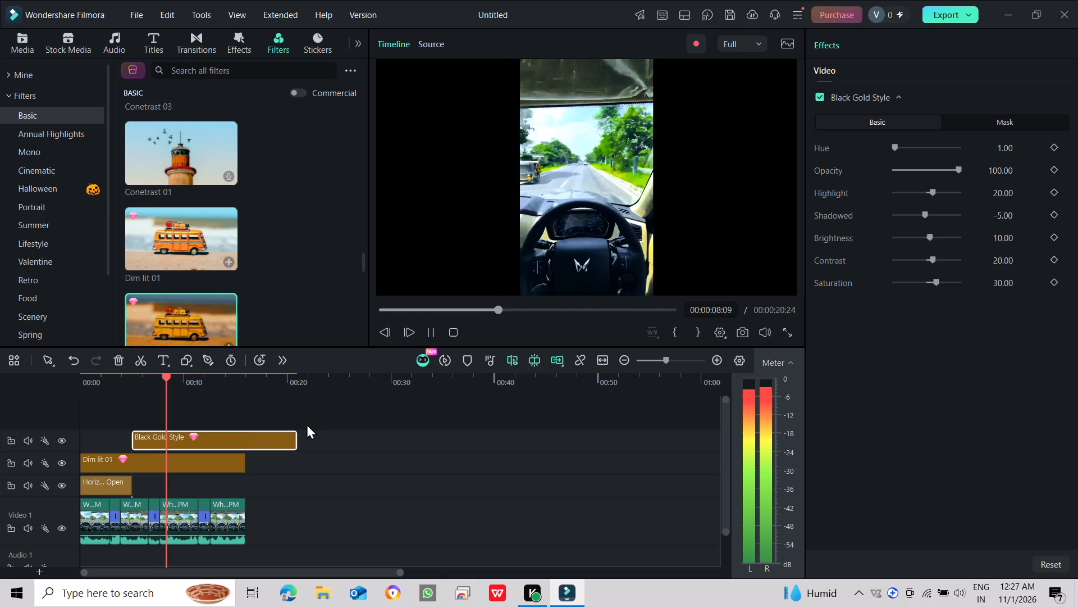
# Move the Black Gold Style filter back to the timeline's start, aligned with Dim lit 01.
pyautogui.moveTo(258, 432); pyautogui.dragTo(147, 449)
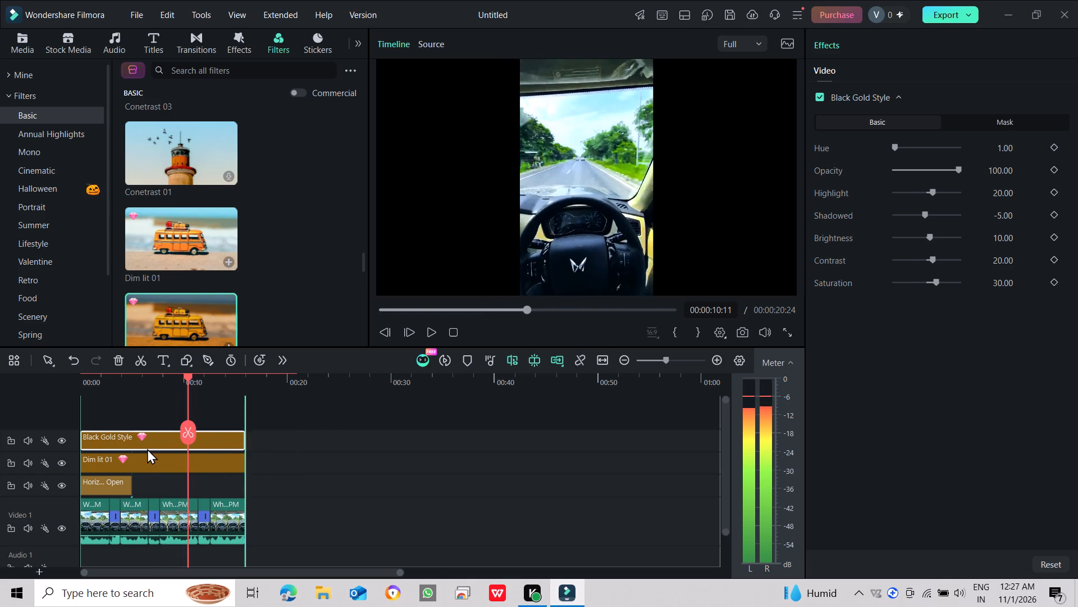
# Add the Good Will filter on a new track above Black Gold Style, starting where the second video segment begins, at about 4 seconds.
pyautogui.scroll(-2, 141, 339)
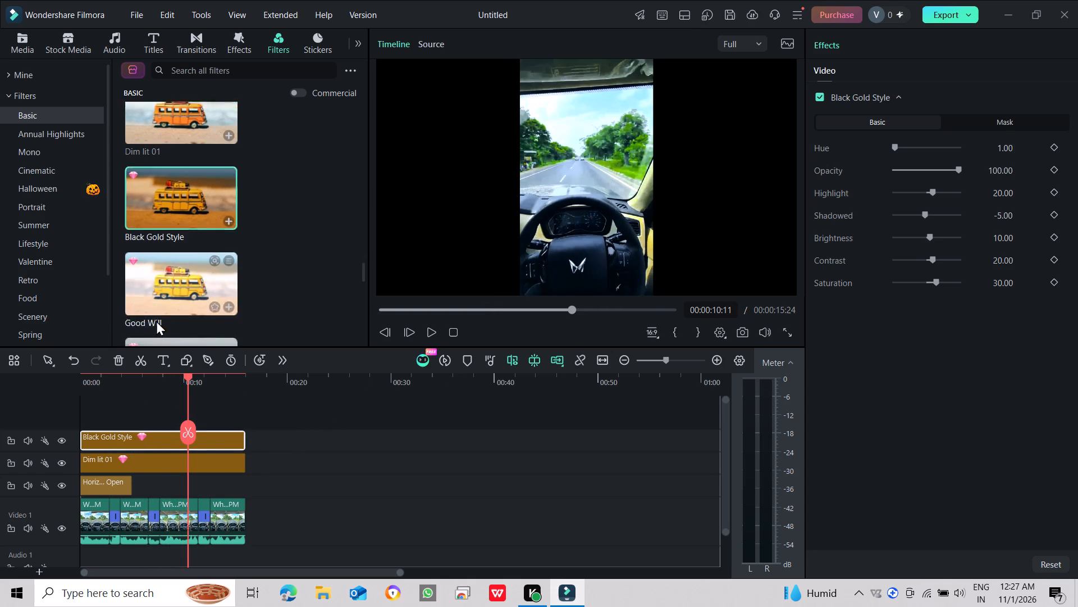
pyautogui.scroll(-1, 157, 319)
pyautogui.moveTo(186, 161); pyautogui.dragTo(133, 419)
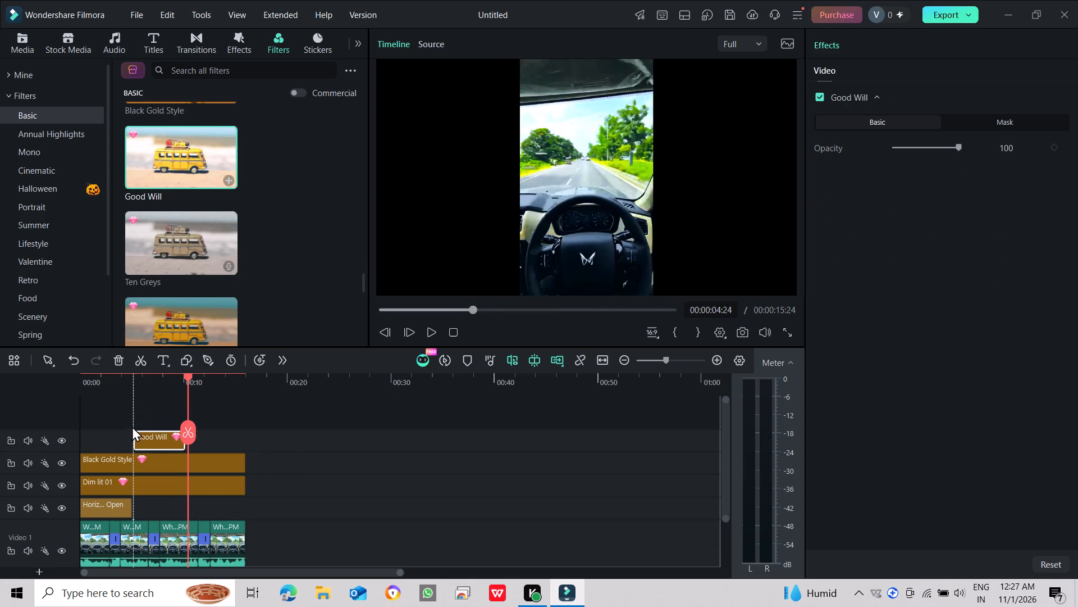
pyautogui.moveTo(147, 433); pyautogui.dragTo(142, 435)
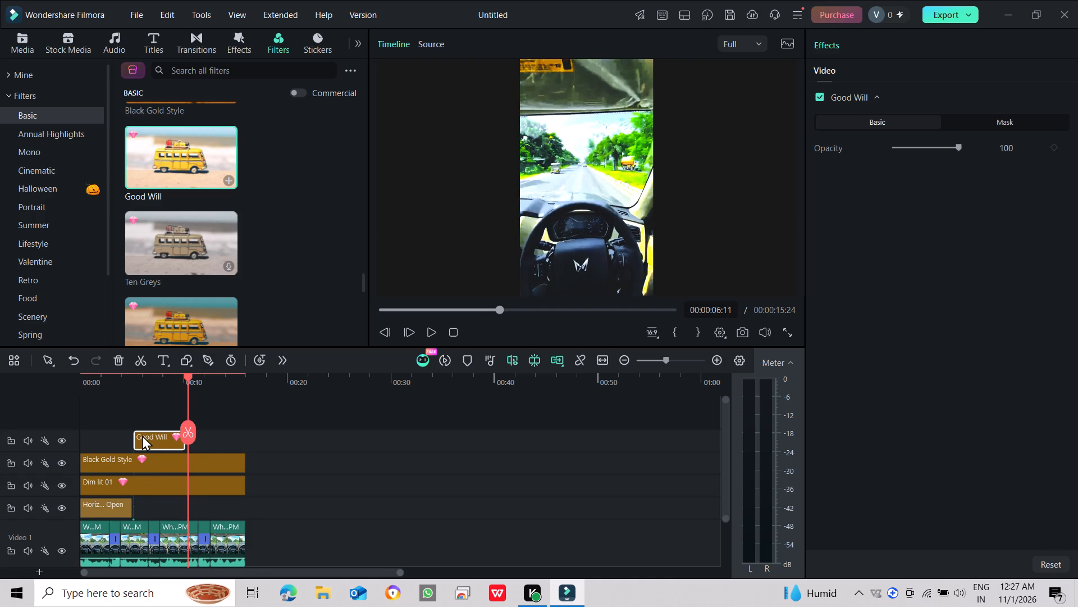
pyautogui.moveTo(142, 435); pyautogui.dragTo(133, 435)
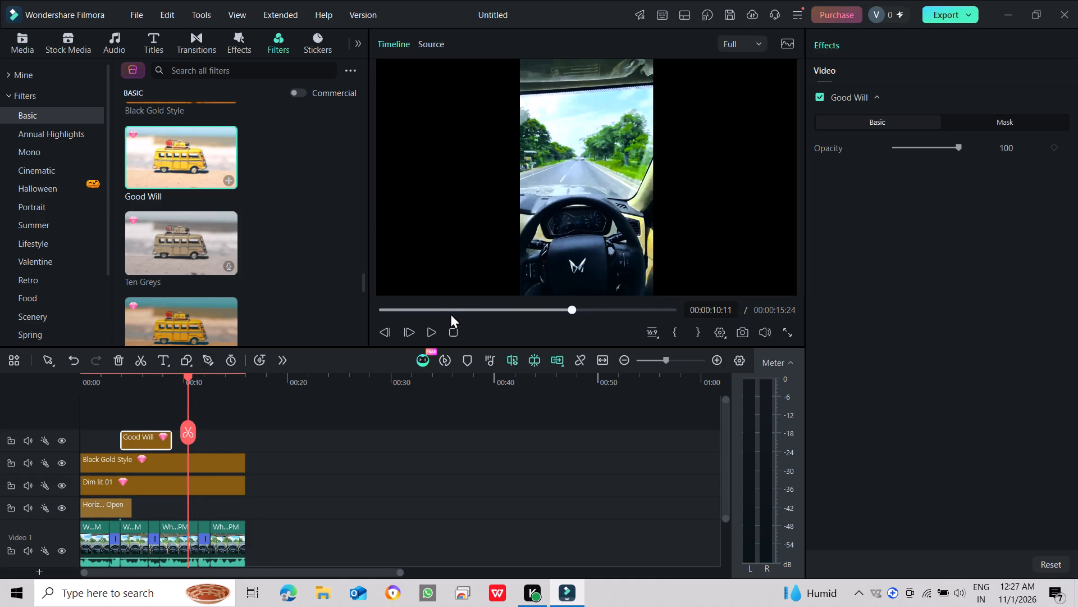
# Preview the timeline from near its start to check the look with the Good Will filter.
pyautogui.click(433, 327)
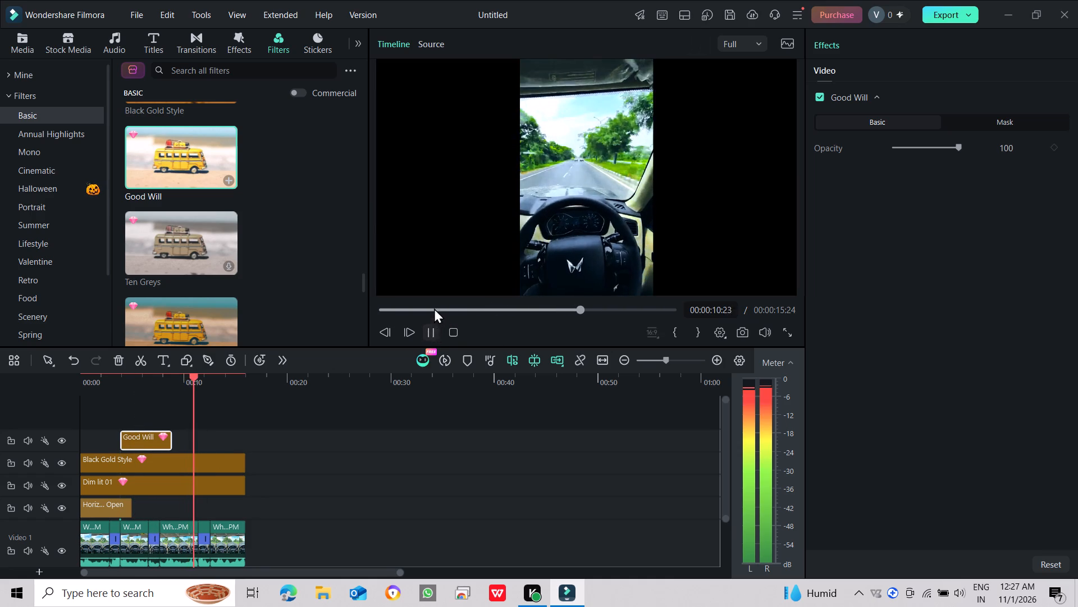
pyautogui.moveTo(434, 308); pyautogui.dragTo(408, 303)
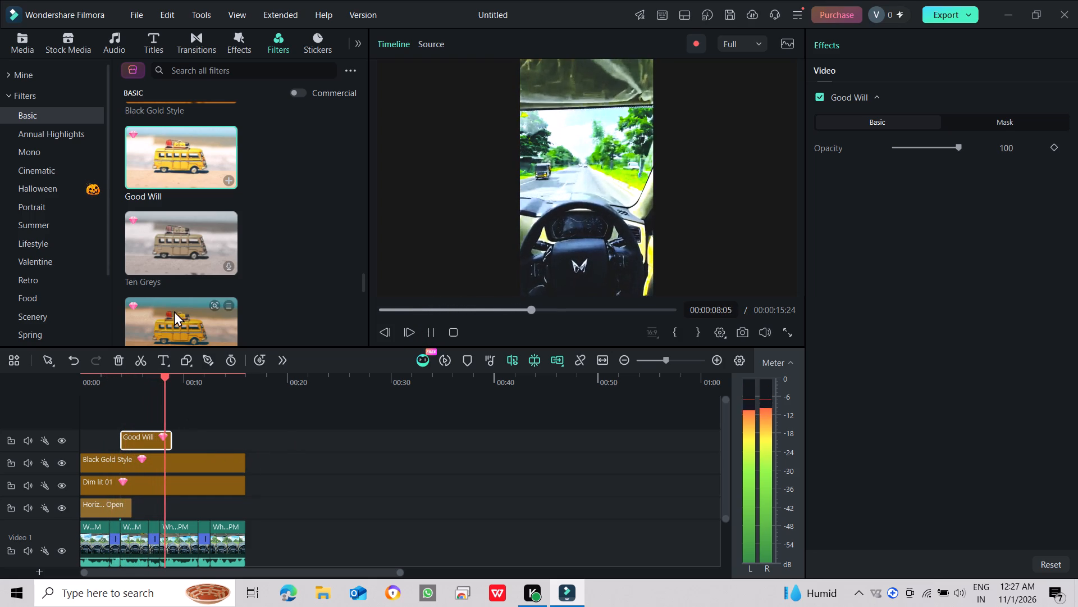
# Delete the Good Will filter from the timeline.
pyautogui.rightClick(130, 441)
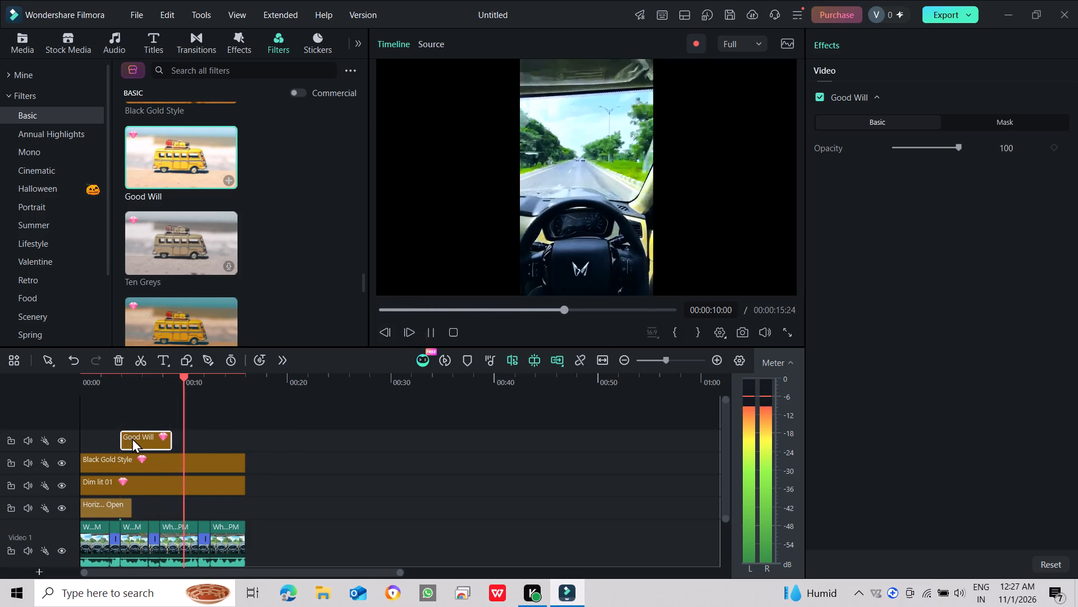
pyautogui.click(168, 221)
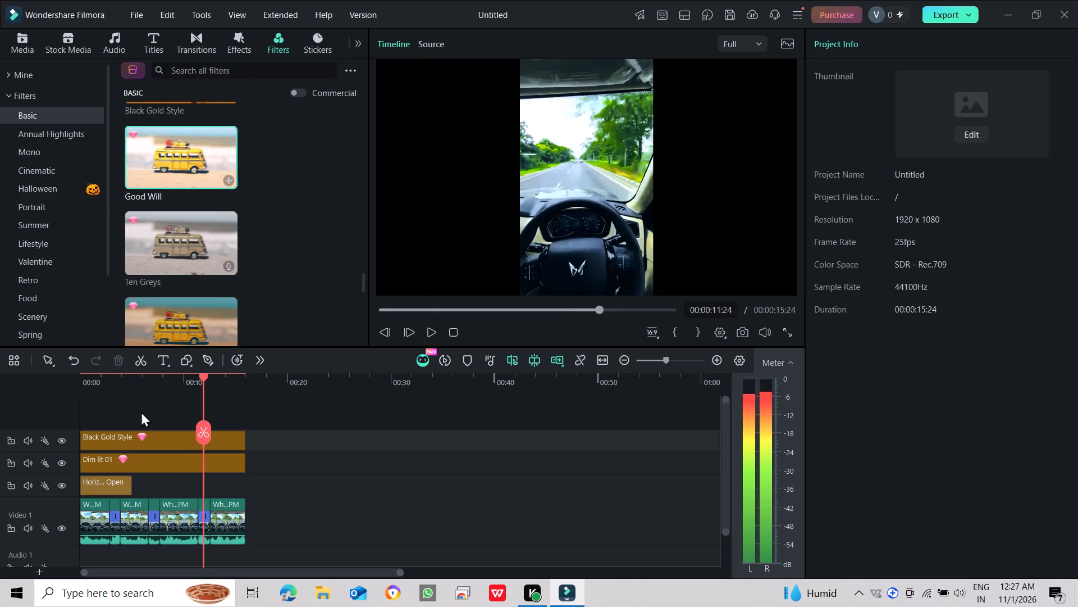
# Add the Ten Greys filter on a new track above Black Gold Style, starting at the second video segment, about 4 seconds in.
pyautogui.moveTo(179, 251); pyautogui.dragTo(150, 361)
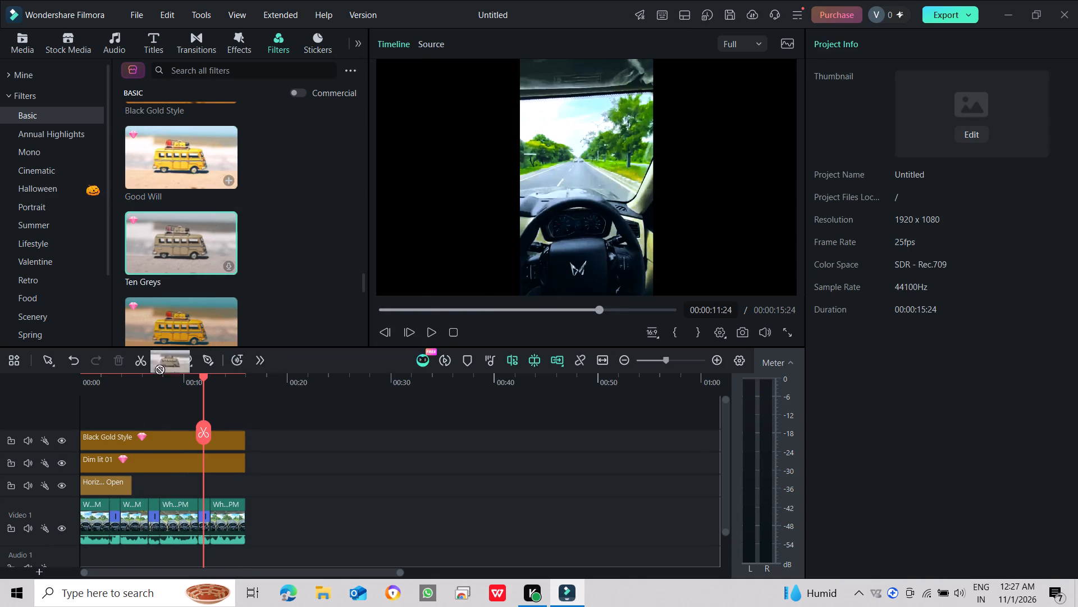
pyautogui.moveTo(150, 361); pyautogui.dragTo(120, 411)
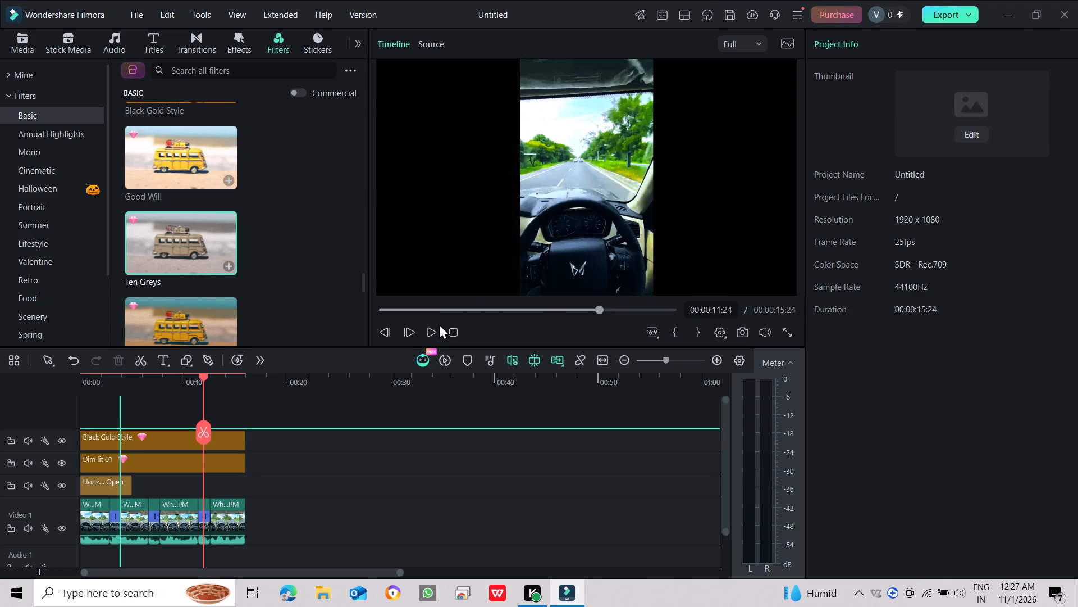
# Preview the timeline from near its start to check the look with the Ten Greys filter.
pyautogui.moveTo(499, 301); pyautogui.dragTo(497, 303)
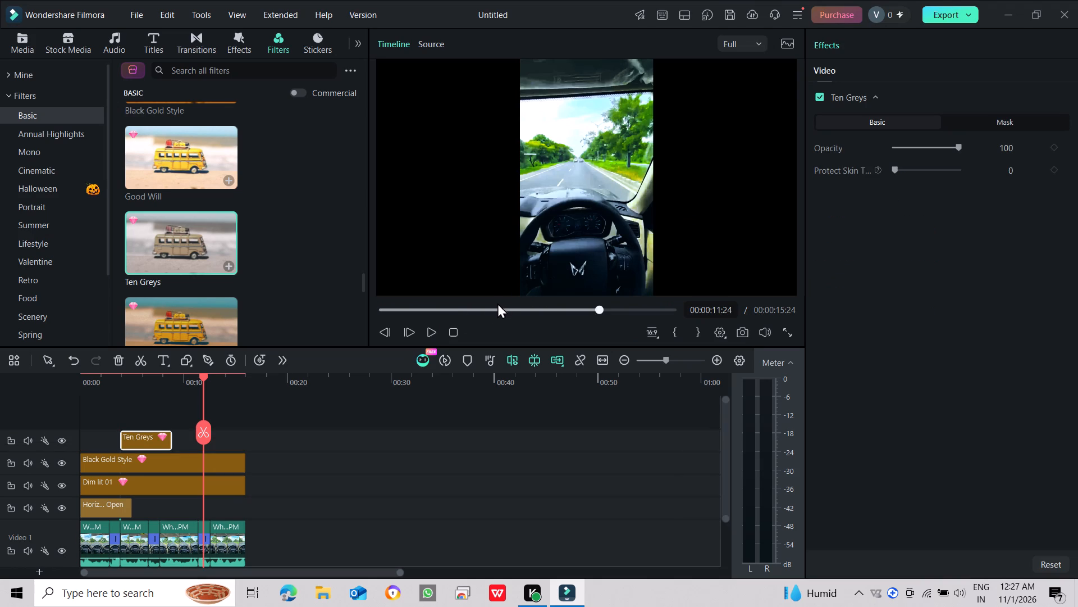
pyautogui.moveTo(497, 303); pyautogui.dragTo(421, 318)
pyautogui.click(426, 311)
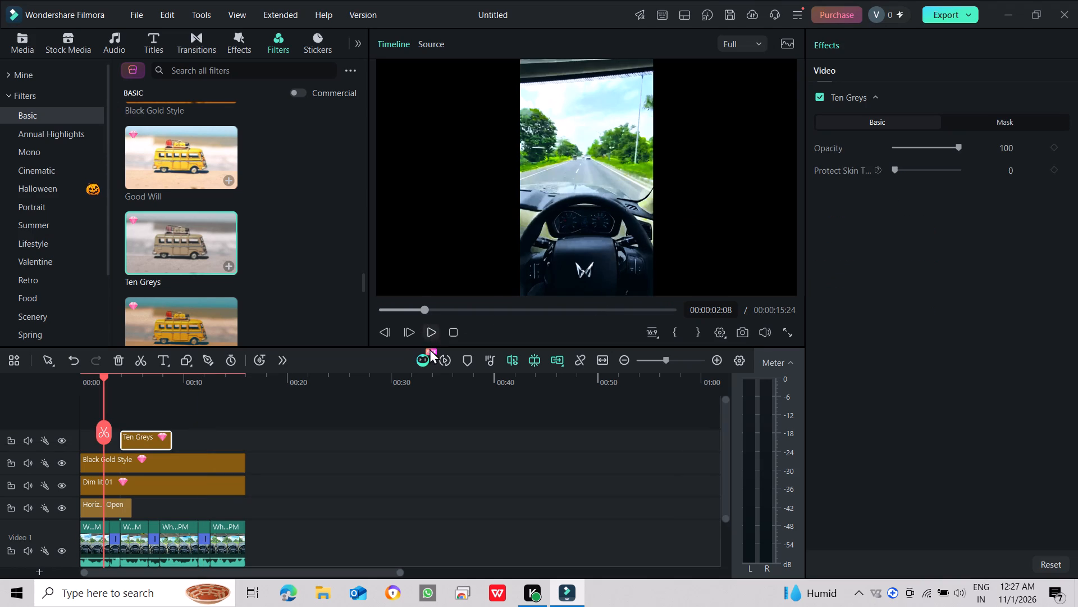
pyautogui.click(428, 350)
pyautogui.click(433, 329)
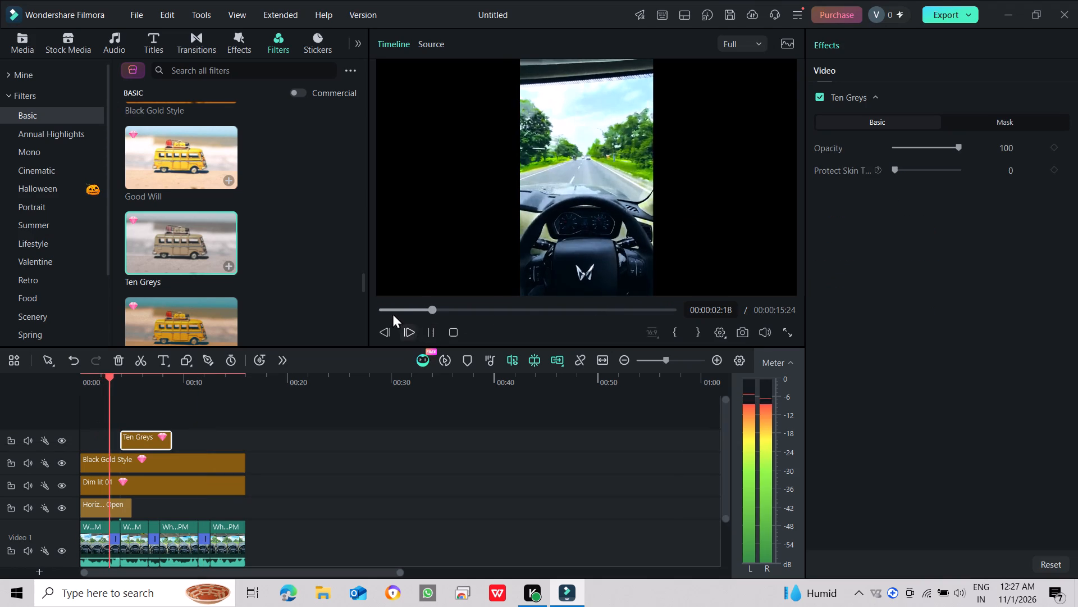
pyautogui.moveTo(390, 312); pyautogui.dragTo(352, 298)
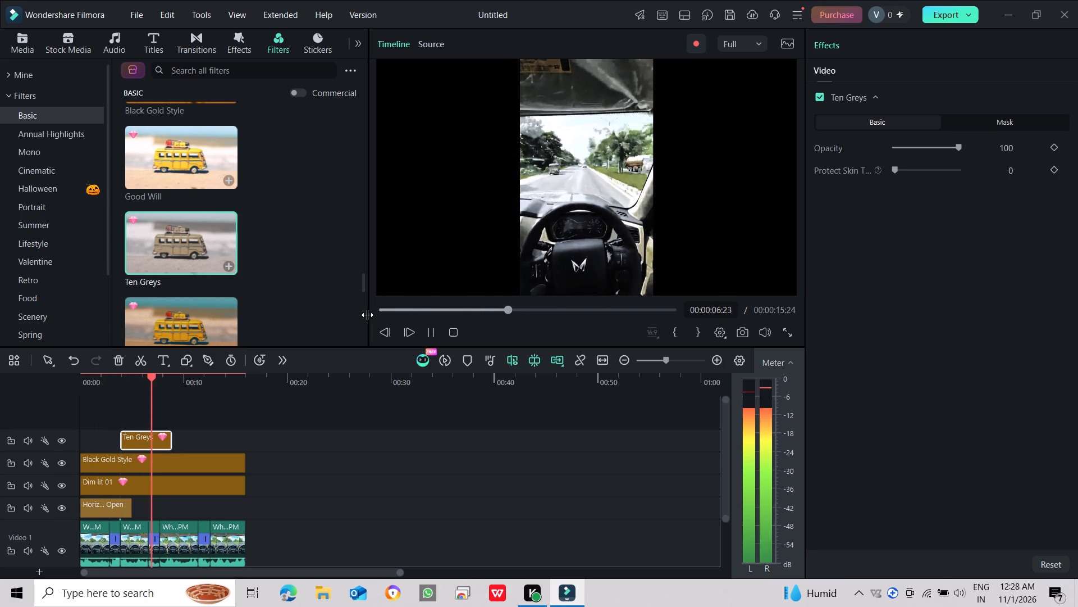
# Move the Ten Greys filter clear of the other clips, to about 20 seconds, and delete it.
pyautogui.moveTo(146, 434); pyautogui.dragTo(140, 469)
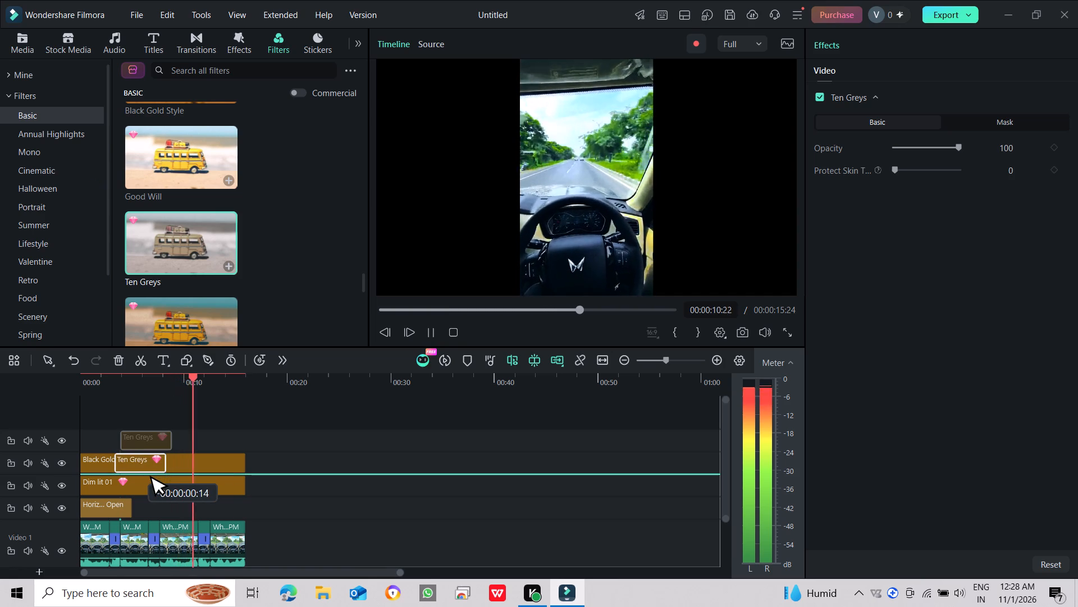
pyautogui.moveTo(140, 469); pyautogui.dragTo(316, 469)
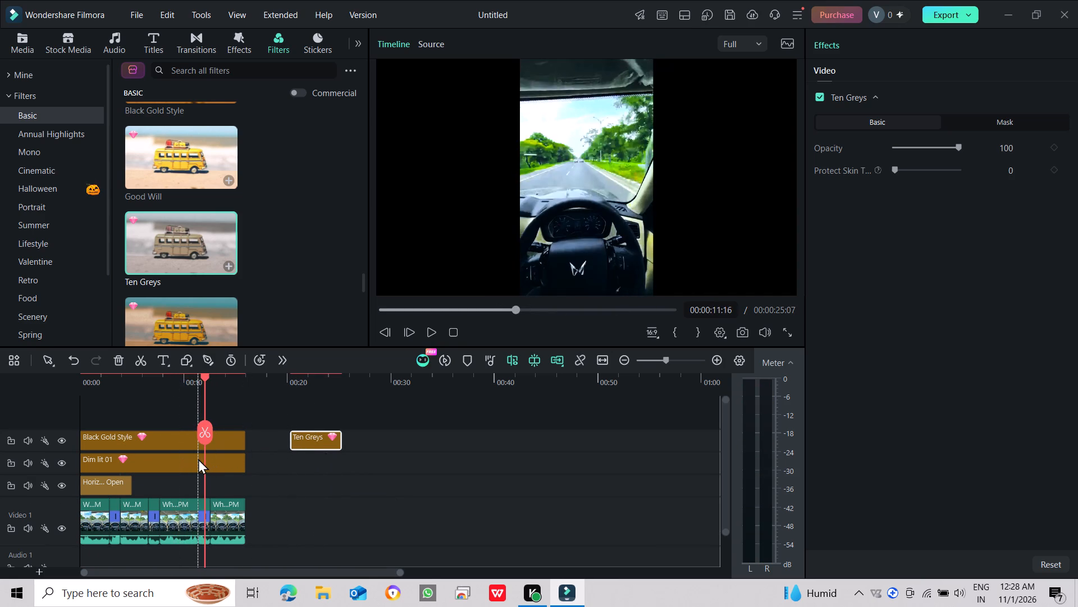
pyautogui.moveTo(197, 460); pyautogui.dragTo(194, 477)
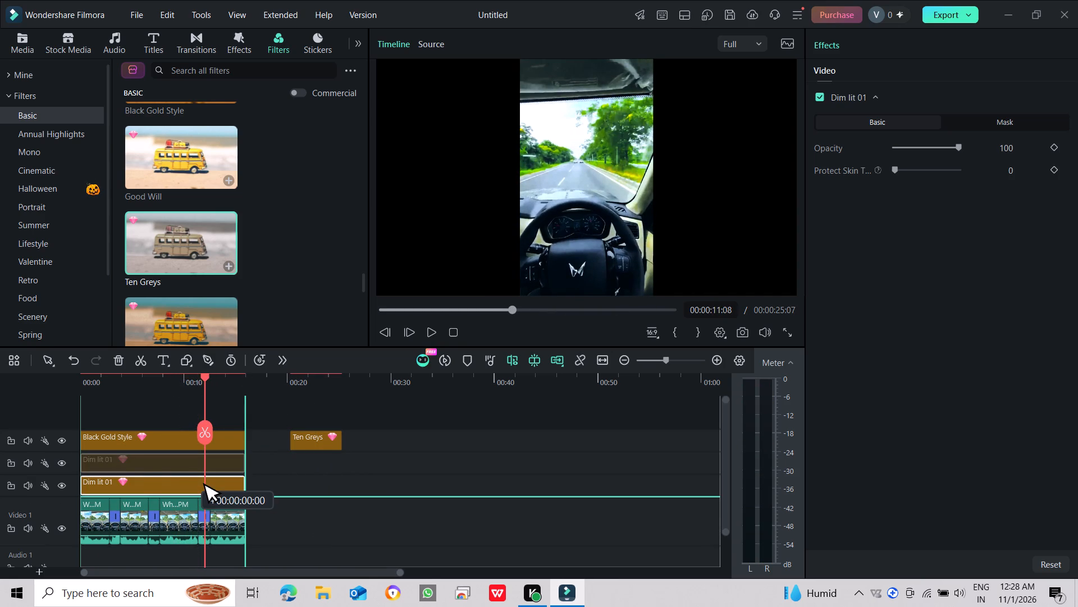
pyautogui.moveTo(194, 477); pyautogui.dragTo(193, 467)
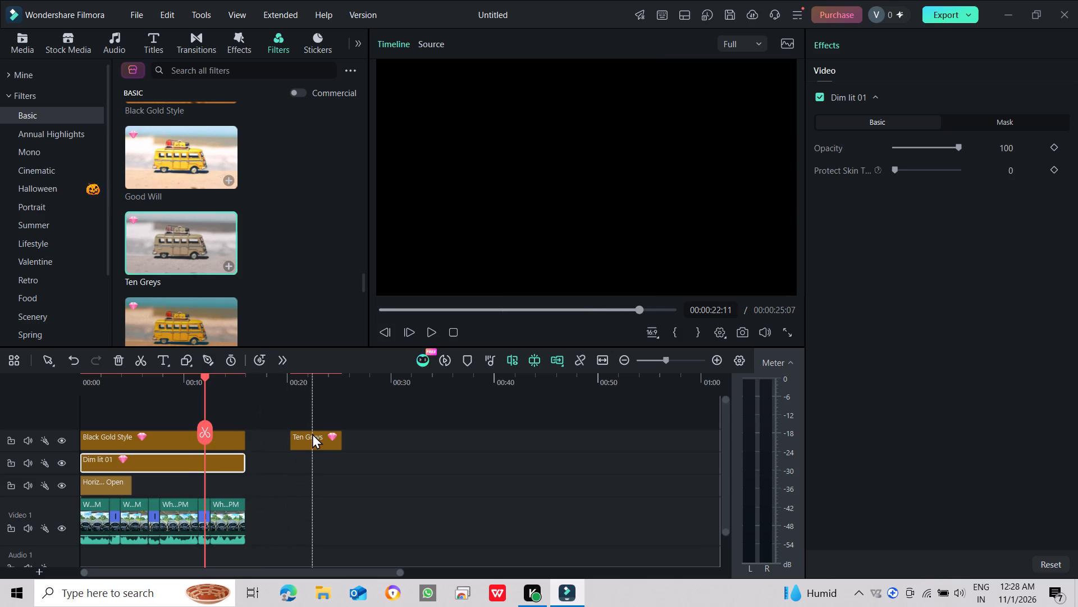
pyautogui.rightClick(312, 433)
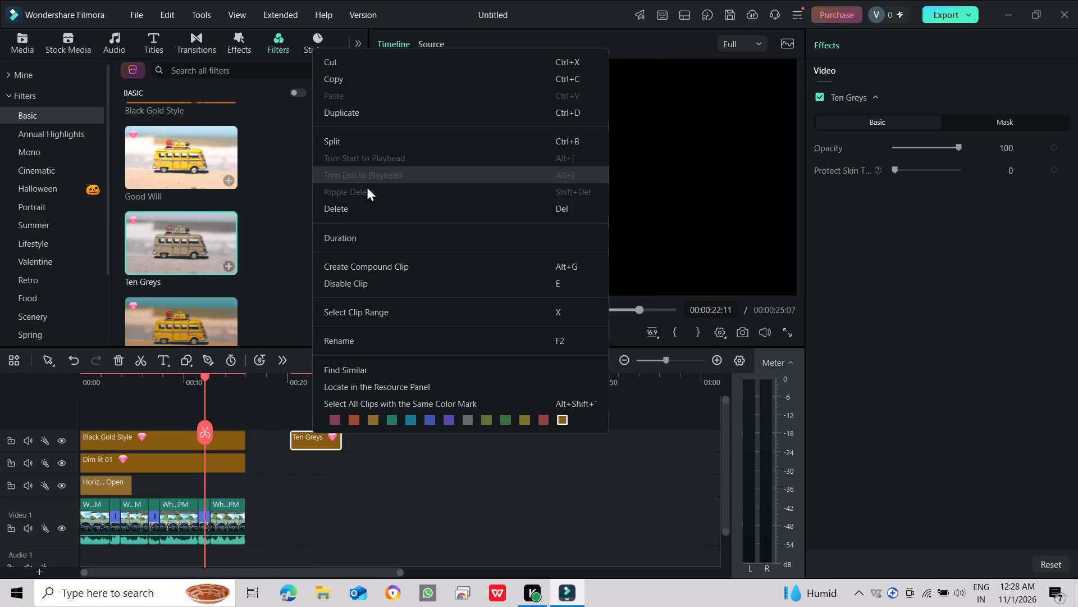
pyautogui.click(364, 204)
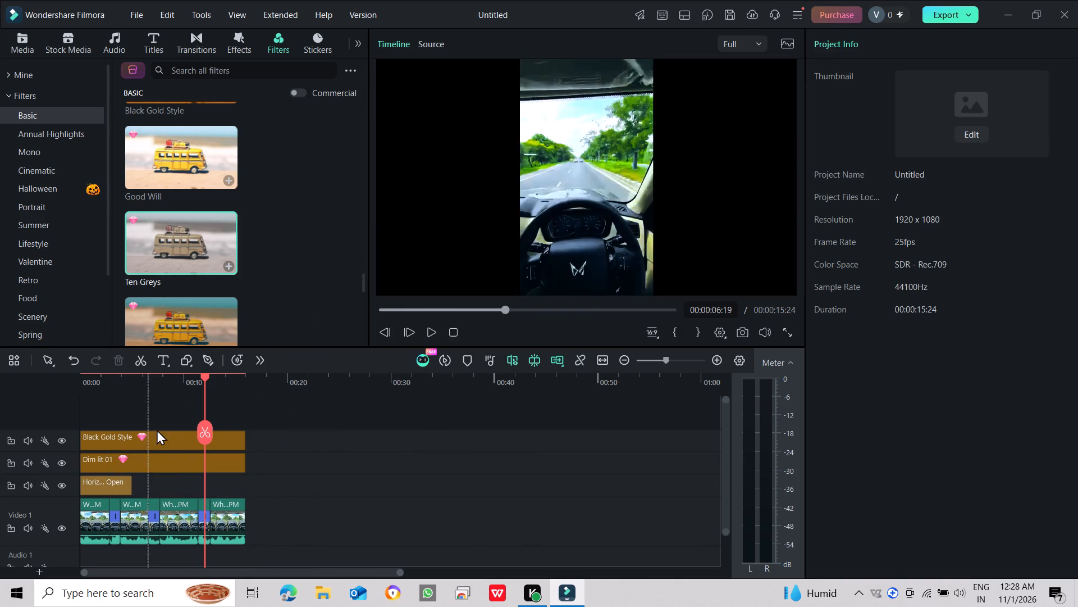
# Play the timeline from its start to check the look with only the Dim lit 01 and Black Gold Style filters.
pyautogui.moveTo(200, 377); pyautogui.dragTo(161, 374)
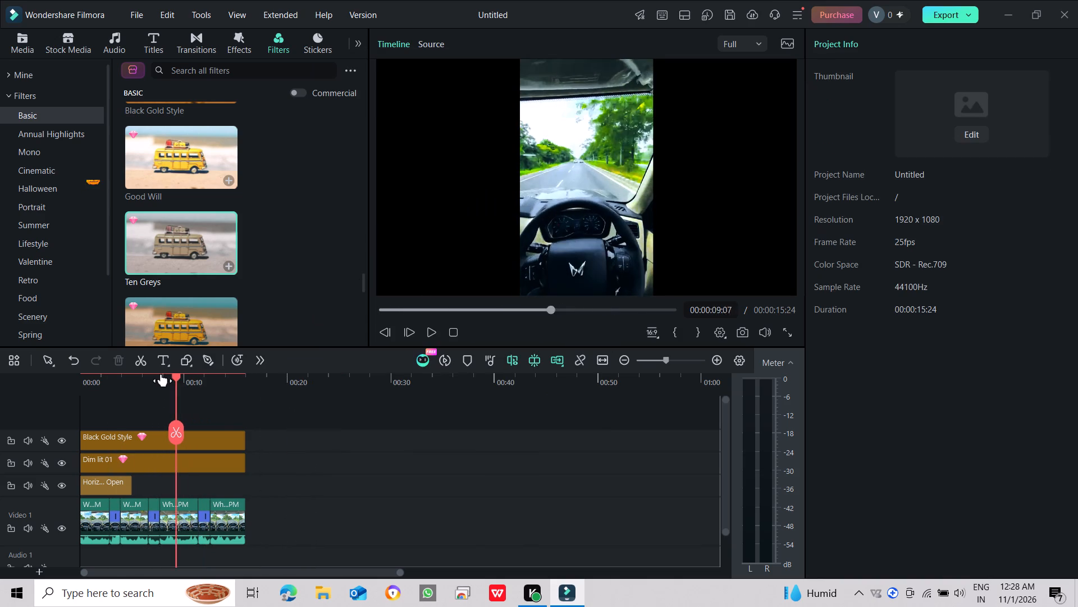
pyautogui.moveTo(161, 374); pyautogui.dragTo(13, 367)
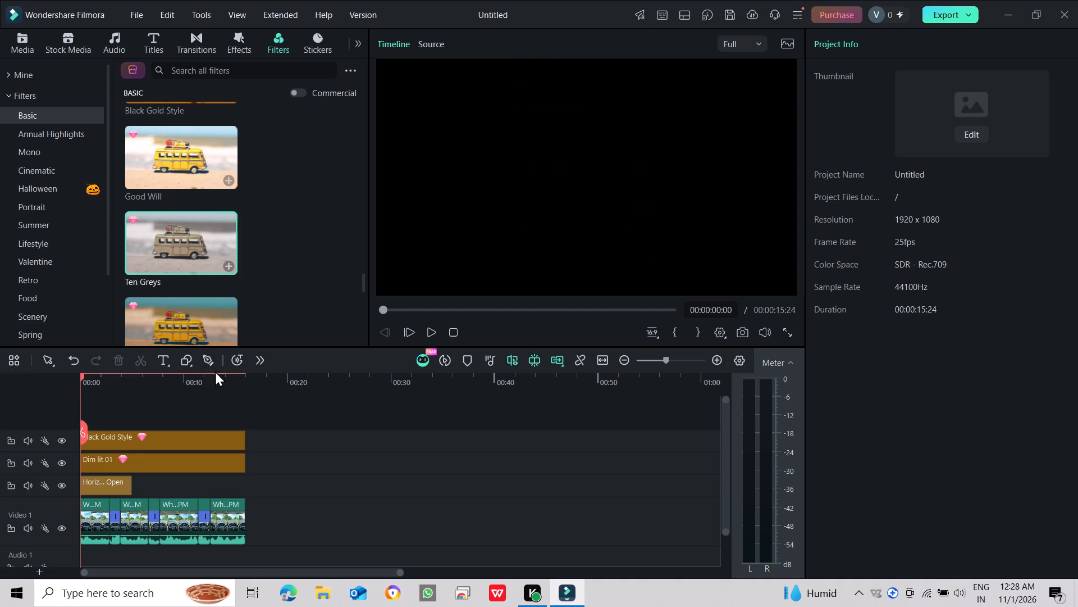
pyautogui.click(423, 327)
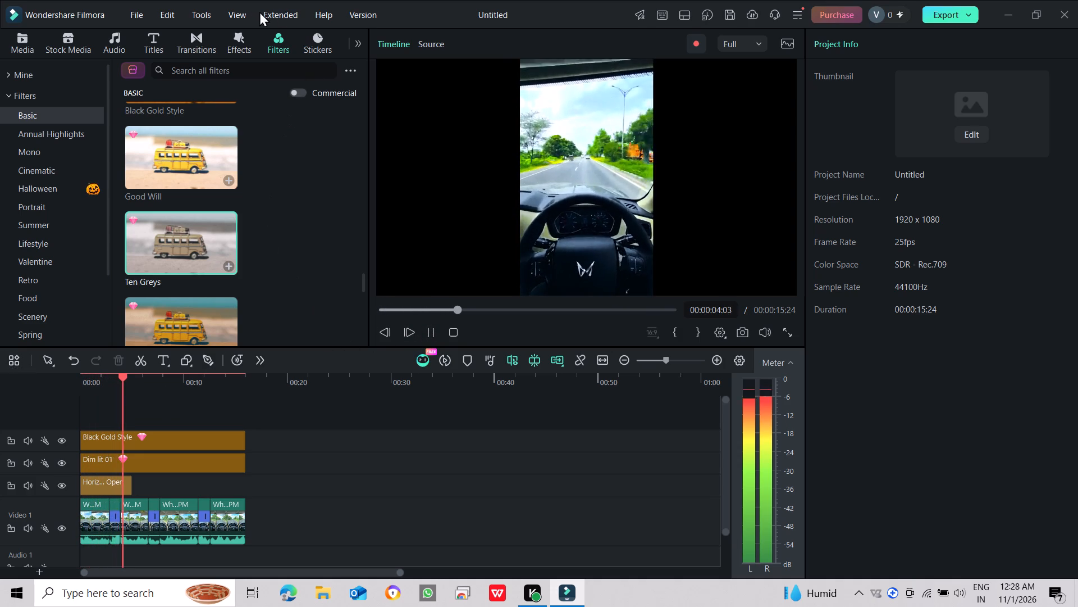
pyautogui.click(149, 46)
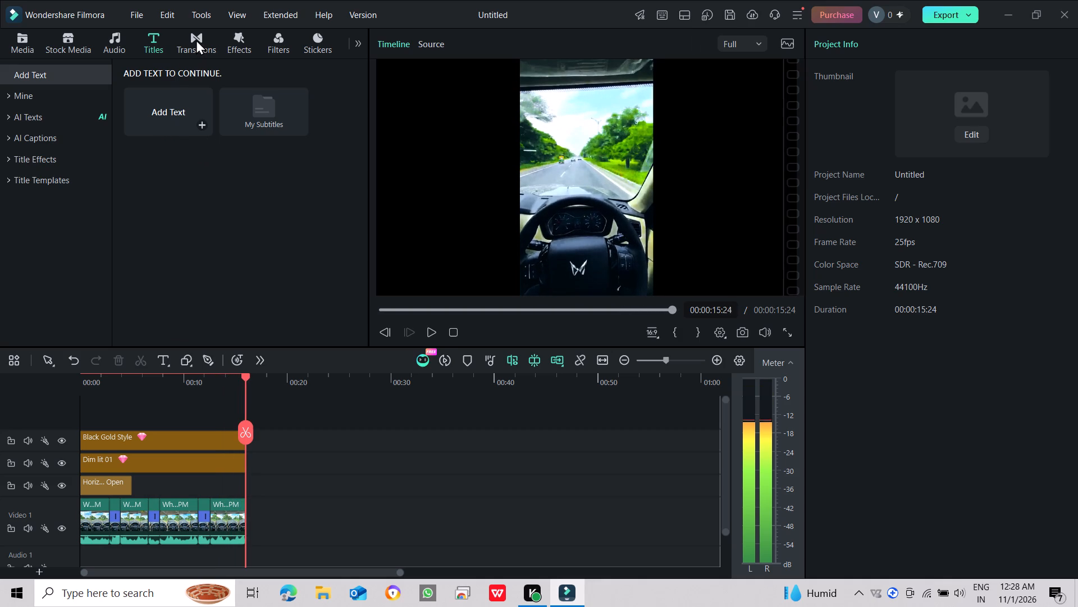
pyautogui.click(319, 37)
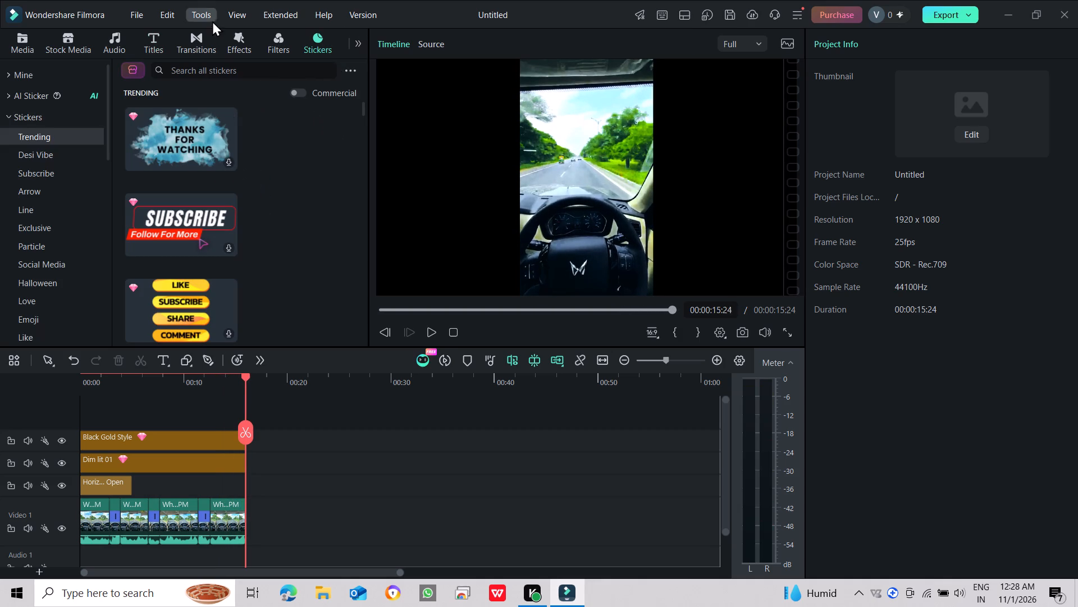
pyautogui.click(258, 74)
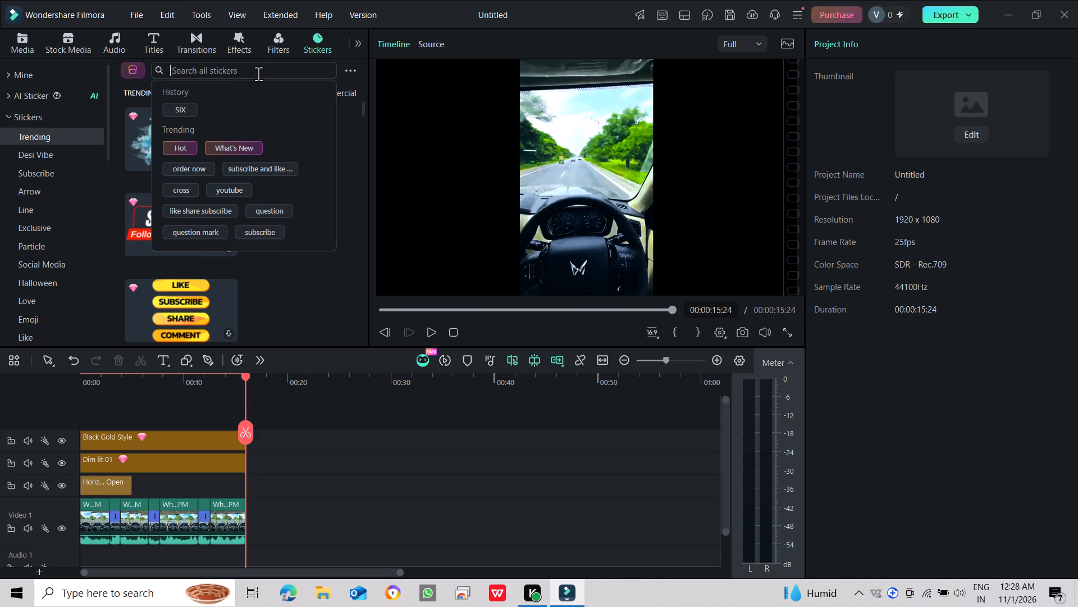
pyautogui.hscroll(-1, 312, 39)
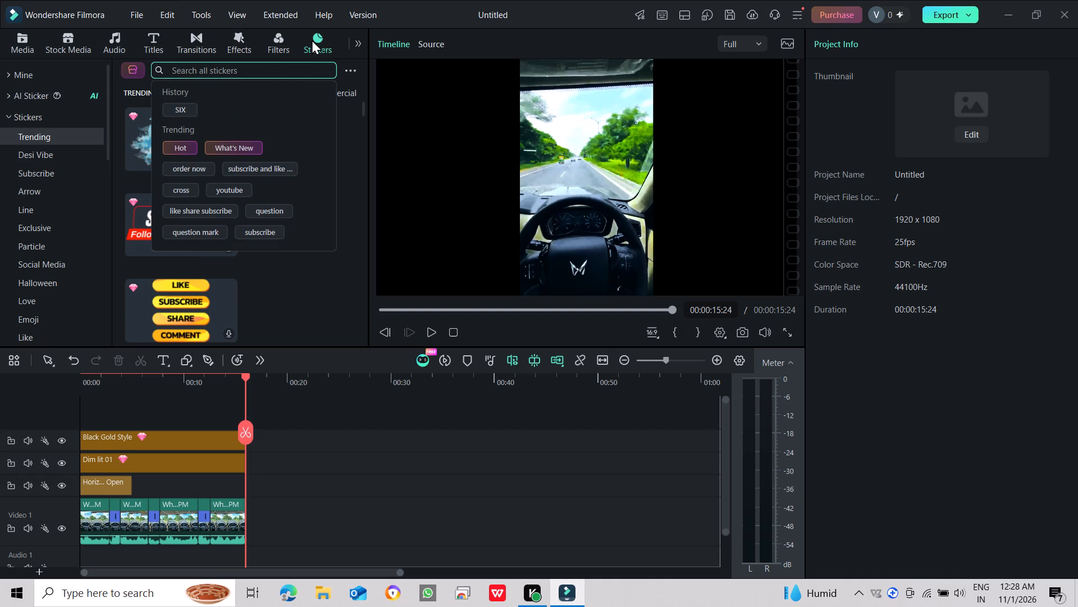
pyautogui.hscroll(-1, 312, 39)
# Search the template library for "Bule" and browse the resulting templates.
pyautogui.click(352, 39)
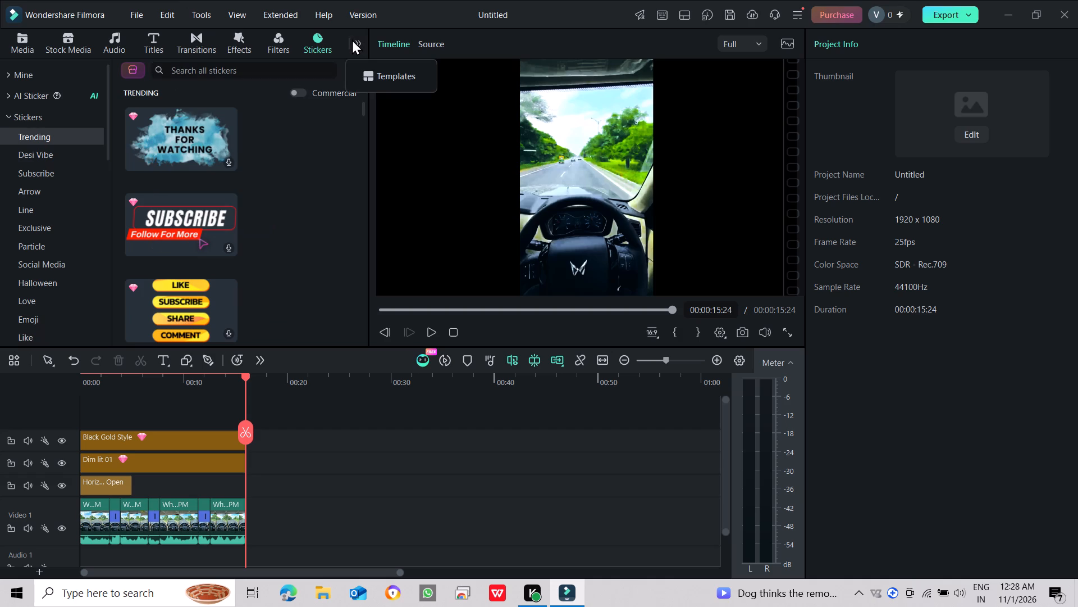
pyautogui.click(368, 73)
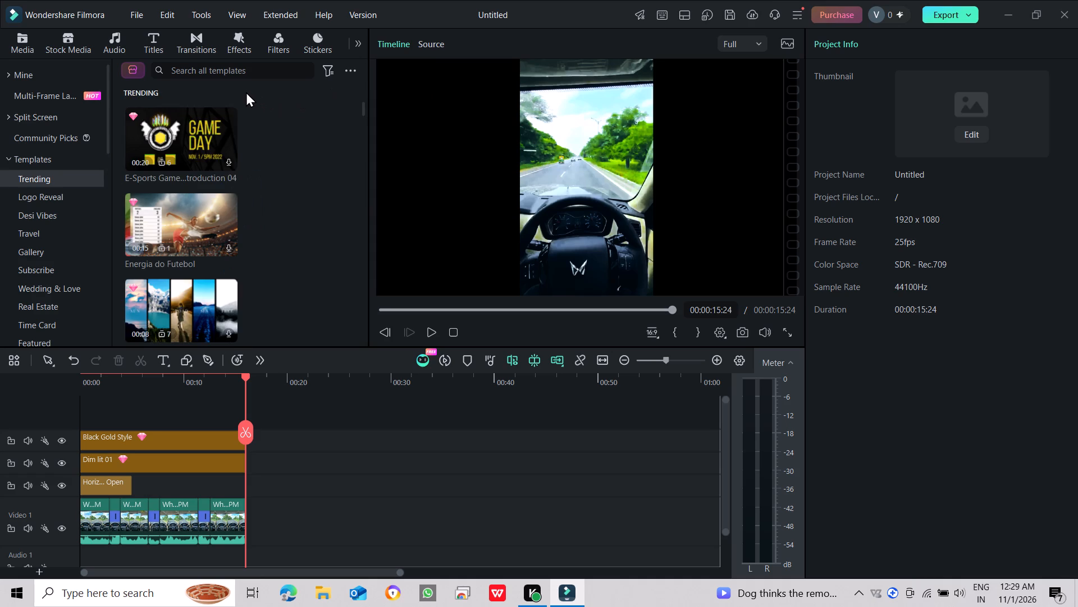
pyautogui.click(225, 73)
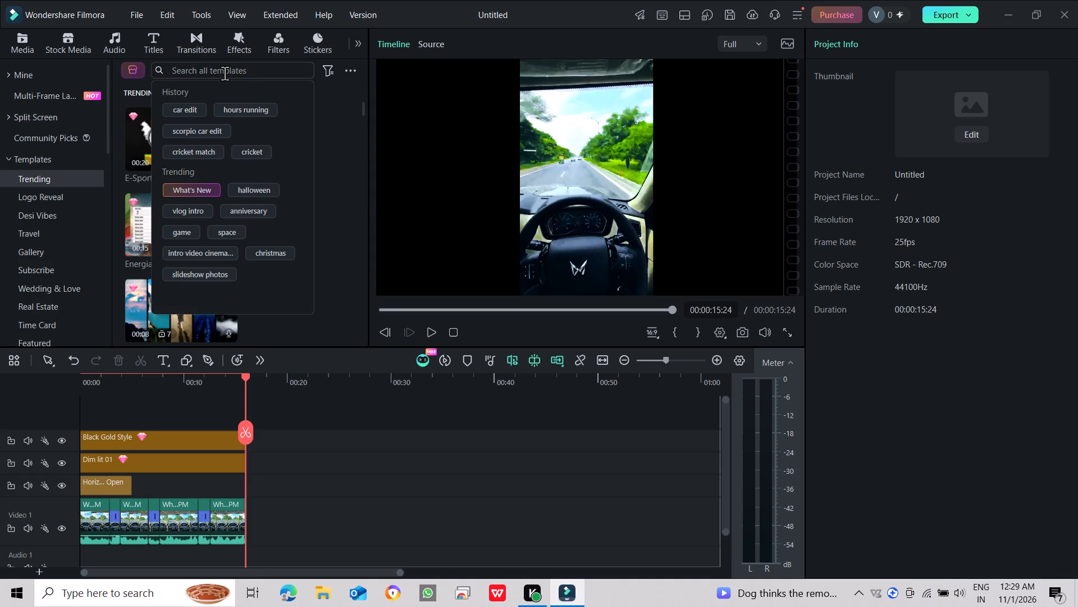
pyautogui.hotkey('shift', 'b')
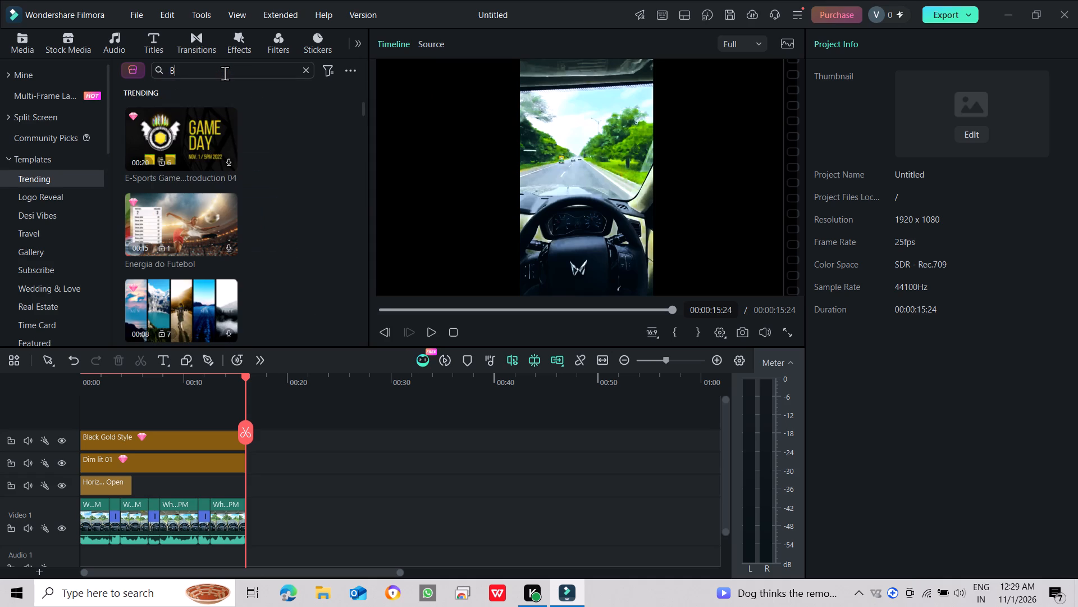
pyautogui.press('u')
pyautogui.write('le')
pyautogui.press('Return')
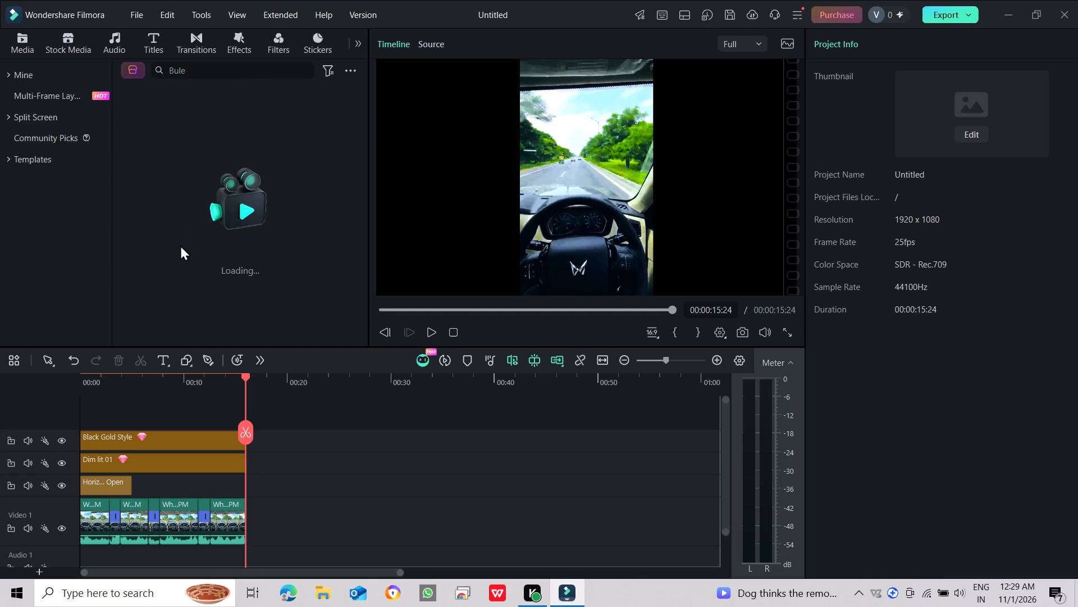
pyautogui.scroll(-2, 180, 254)
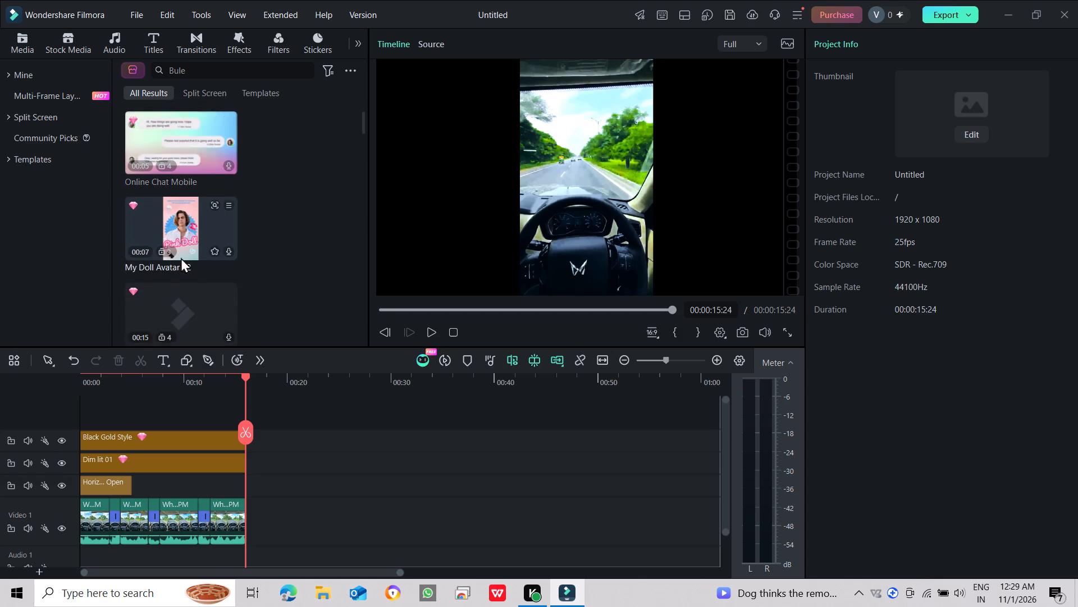
pyautogui.scroll(-1, 181, 257)
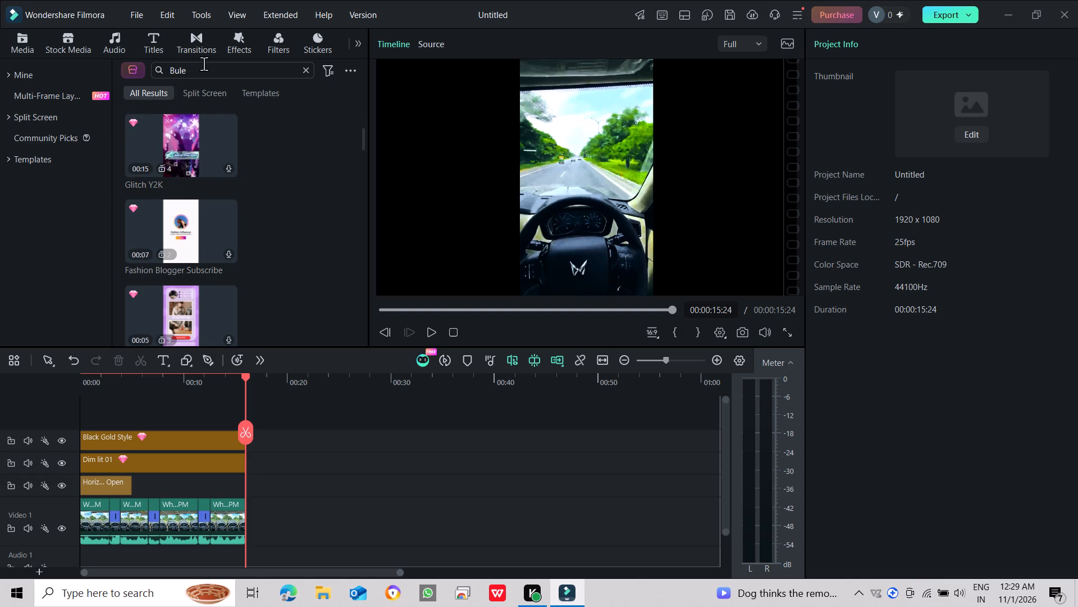
# Search the template library for "hourse riding" and browse the resulting templates.
pyautogui.moveTo(203, 66); pyautogui.dragTo(157, 71)
pyautogui.press('BackSpace')
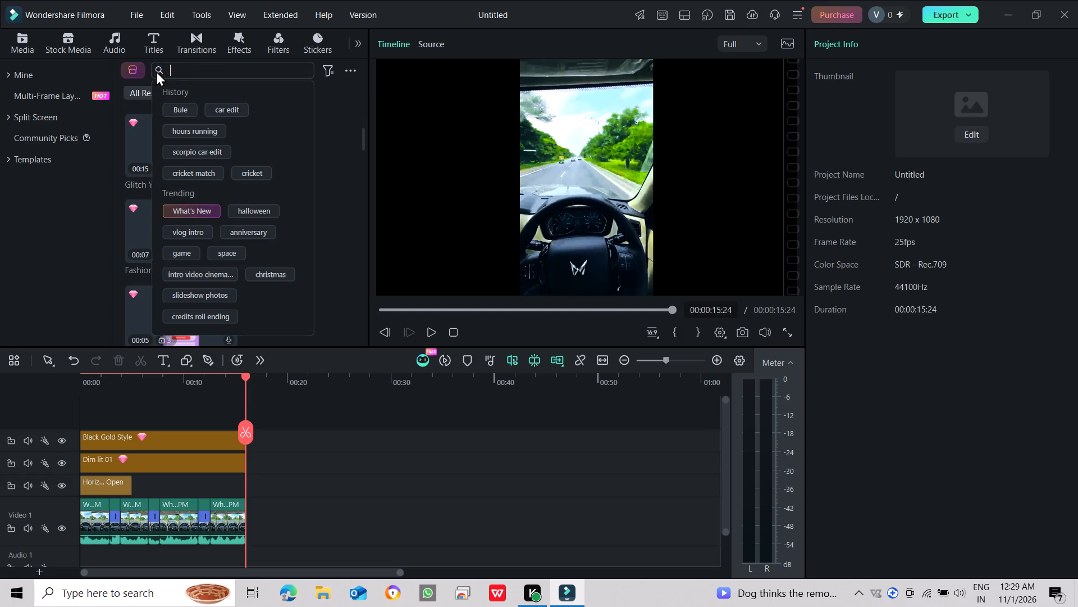
pyautogui.write('hourse')
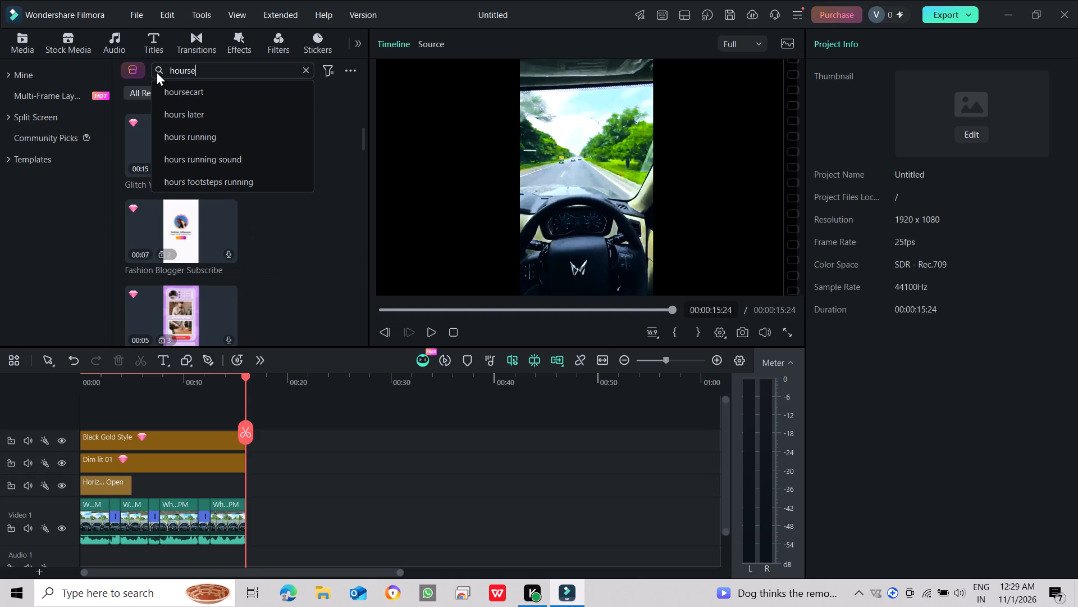
pyautogui.press('space')
pyautogui.write('riding')
pyautogui.press('Return')
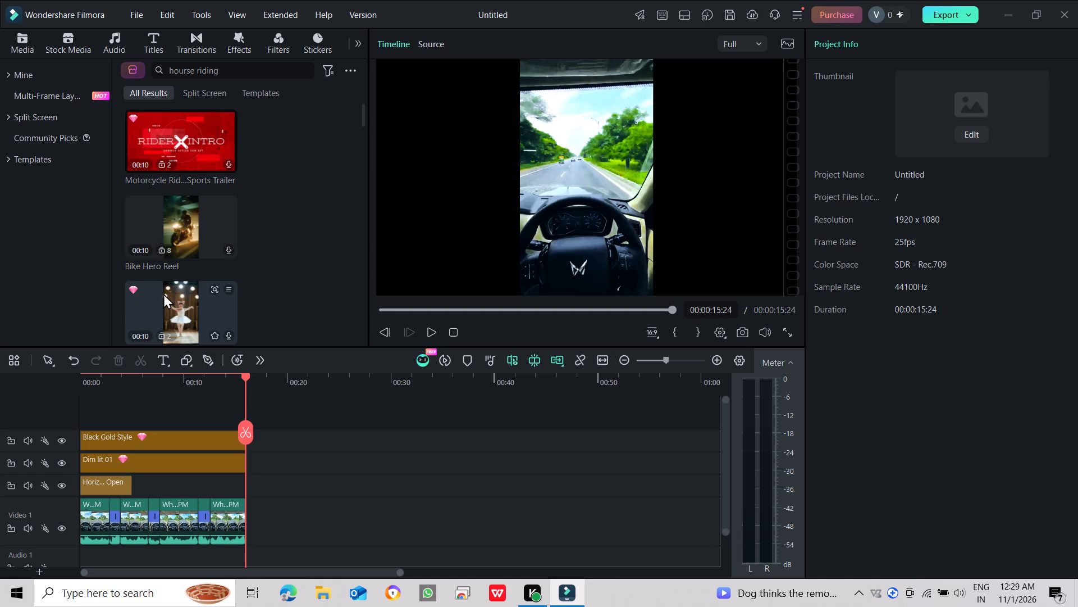
pyautogui.scroll(-3, 162, 299)
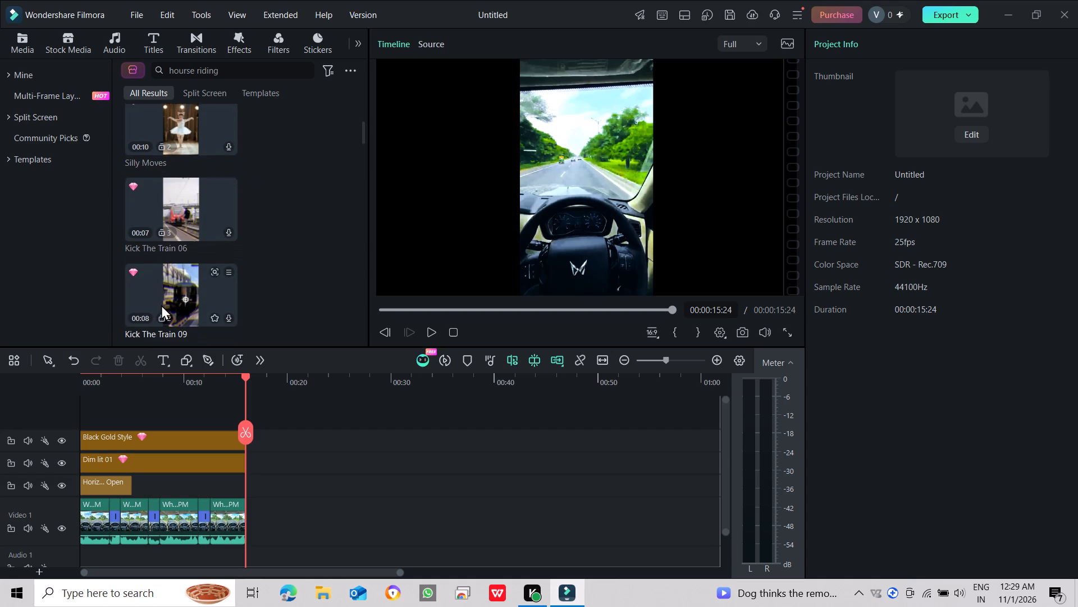
pyautogui.scroll(-1, 161, 305)
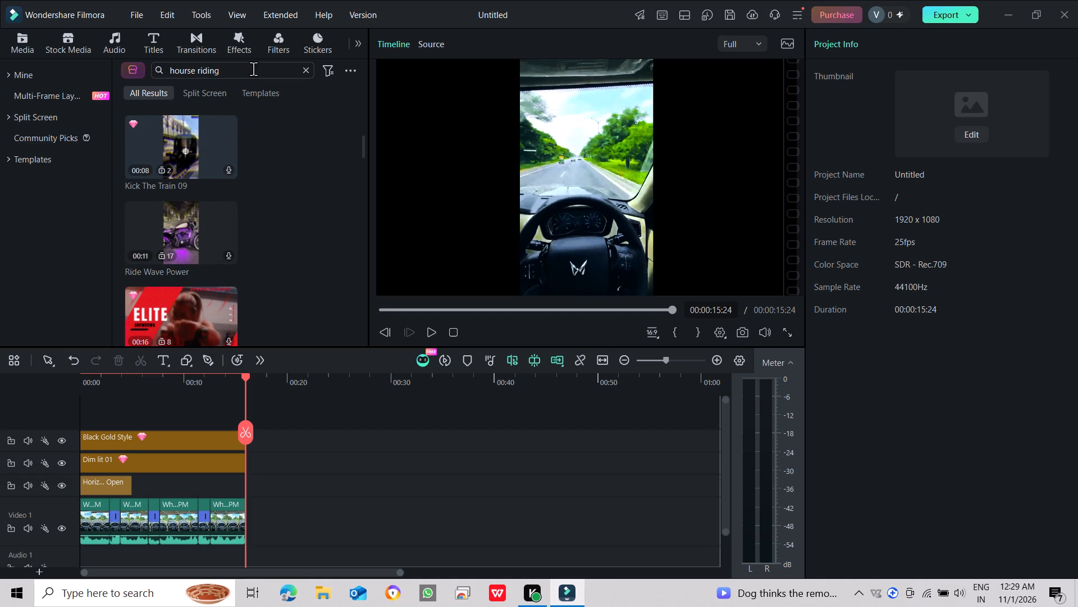
# Search the template library for "car driving".
pyautogui.moveTo(253, 69); pyautogui.dragTo(162, 68)
pyautogui.press('BackSpace')
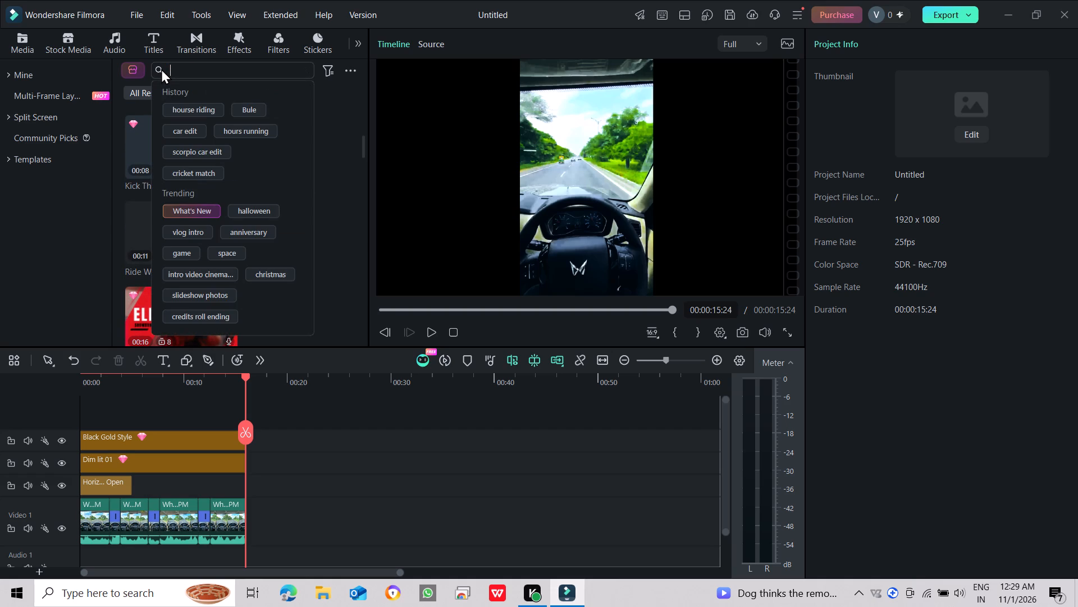
pyautogui.write('car')
pyautogui.press('space')
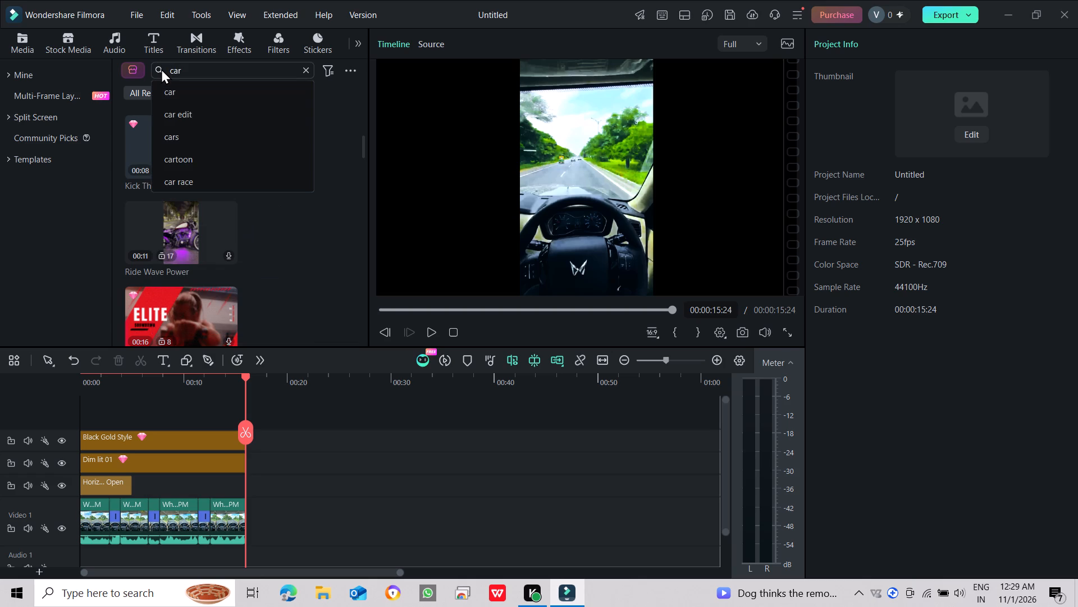
pyautogui.write('dri')
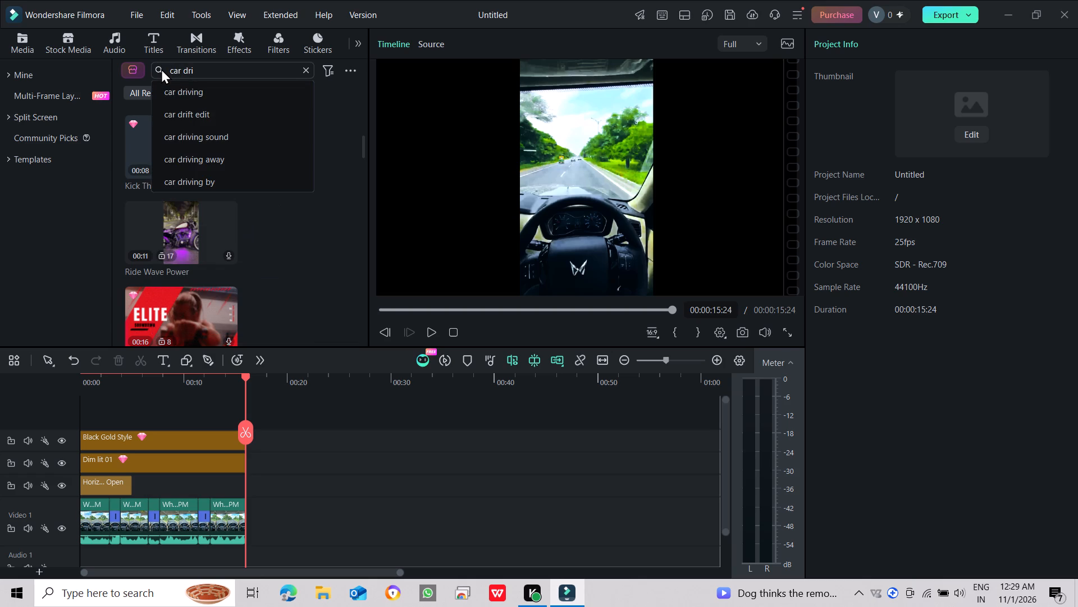
pyautogui.write('vi')
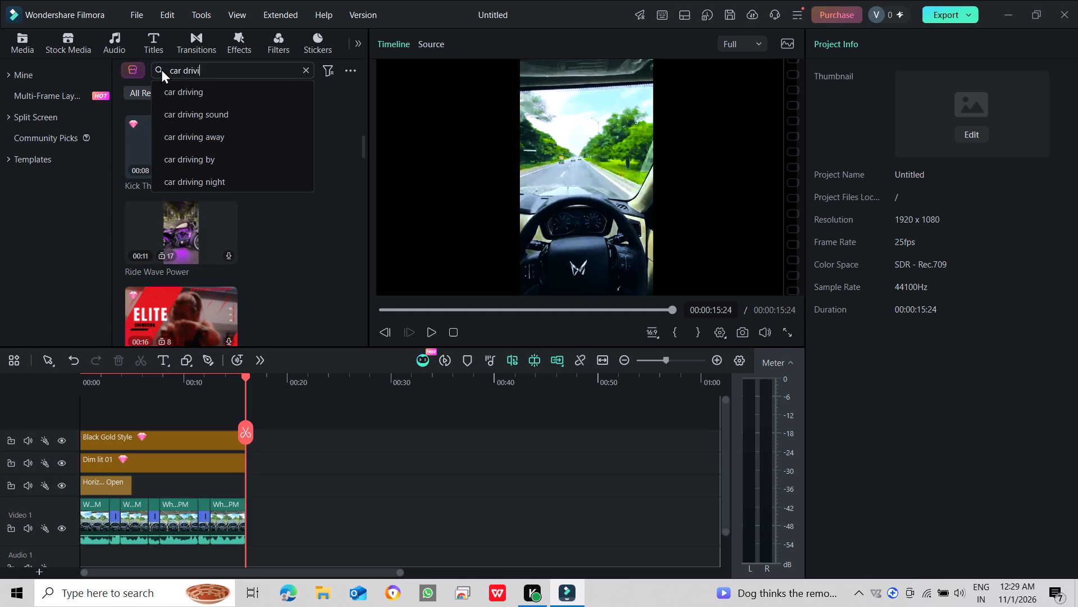
pyautogui.press('Down')
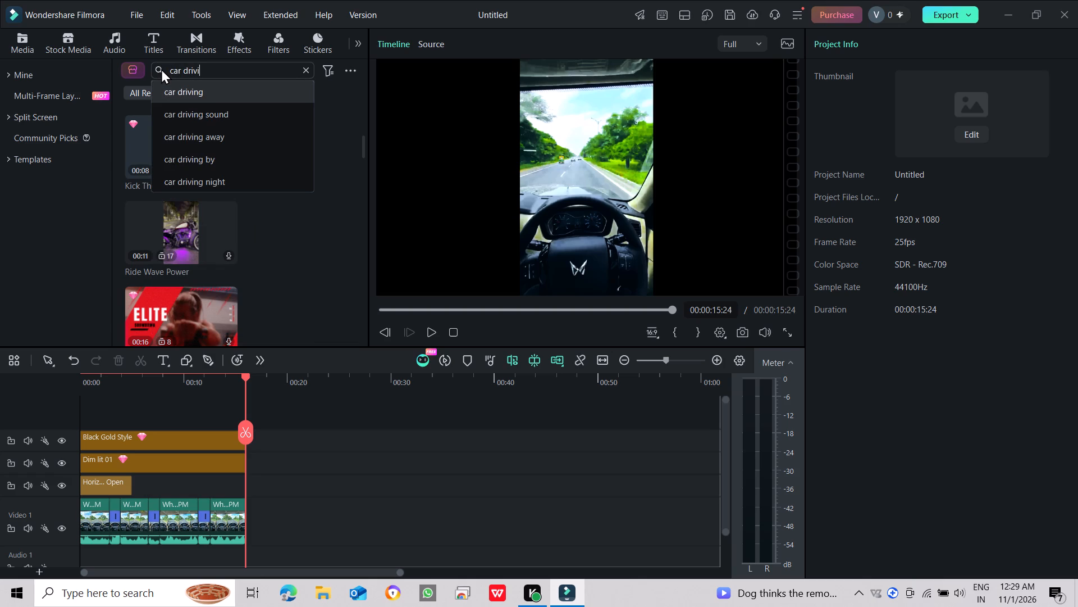
pyautogui.press('Return')
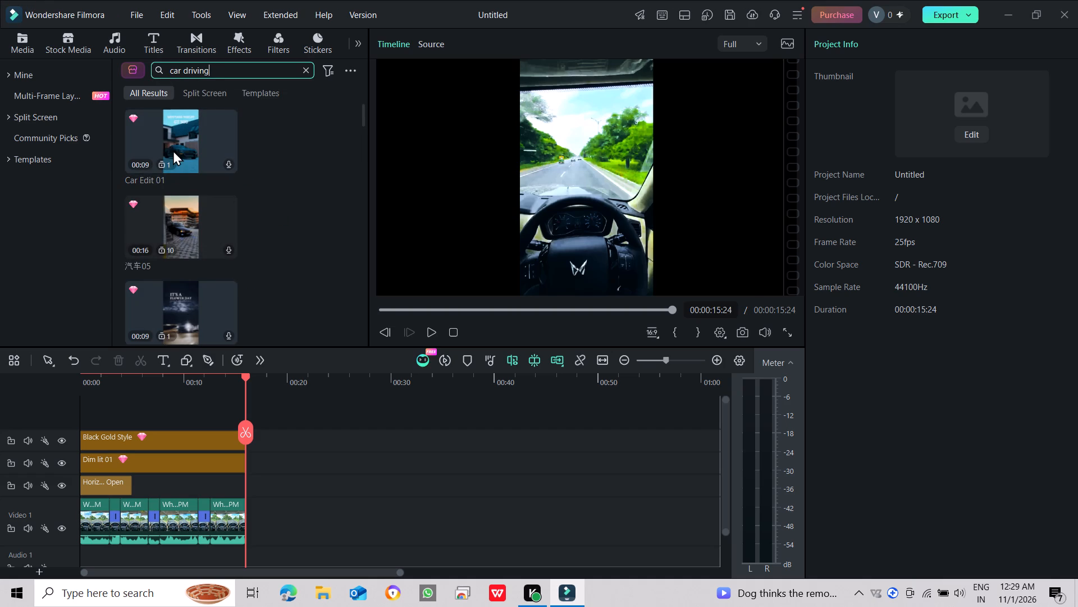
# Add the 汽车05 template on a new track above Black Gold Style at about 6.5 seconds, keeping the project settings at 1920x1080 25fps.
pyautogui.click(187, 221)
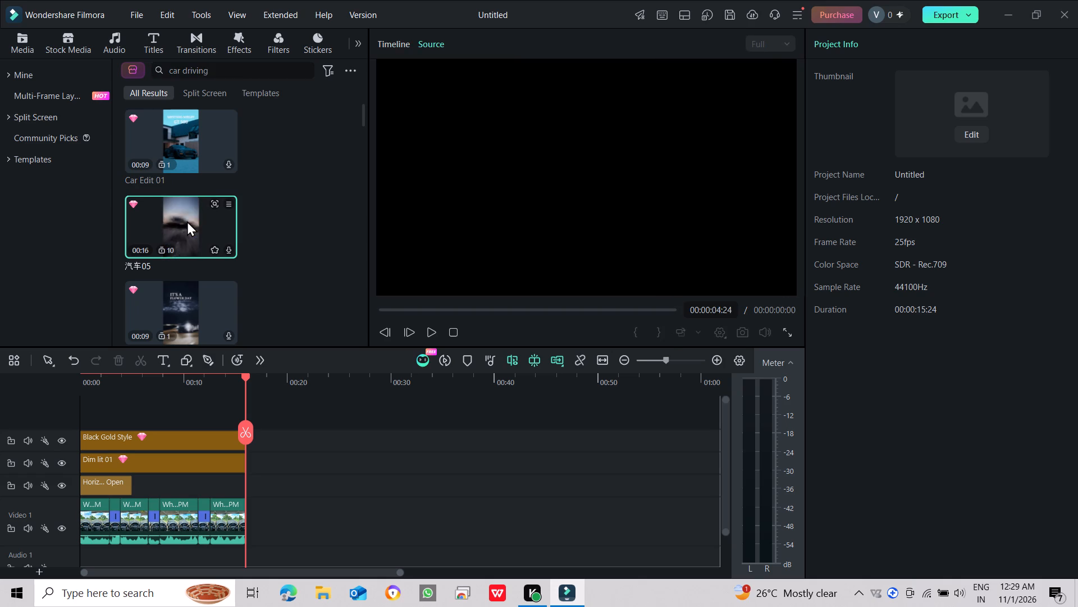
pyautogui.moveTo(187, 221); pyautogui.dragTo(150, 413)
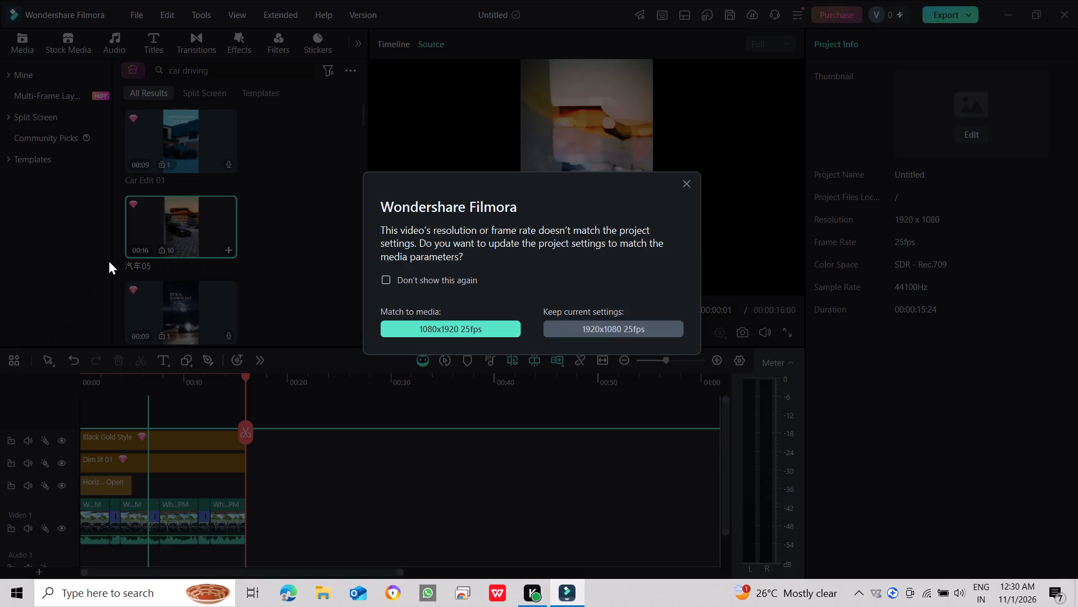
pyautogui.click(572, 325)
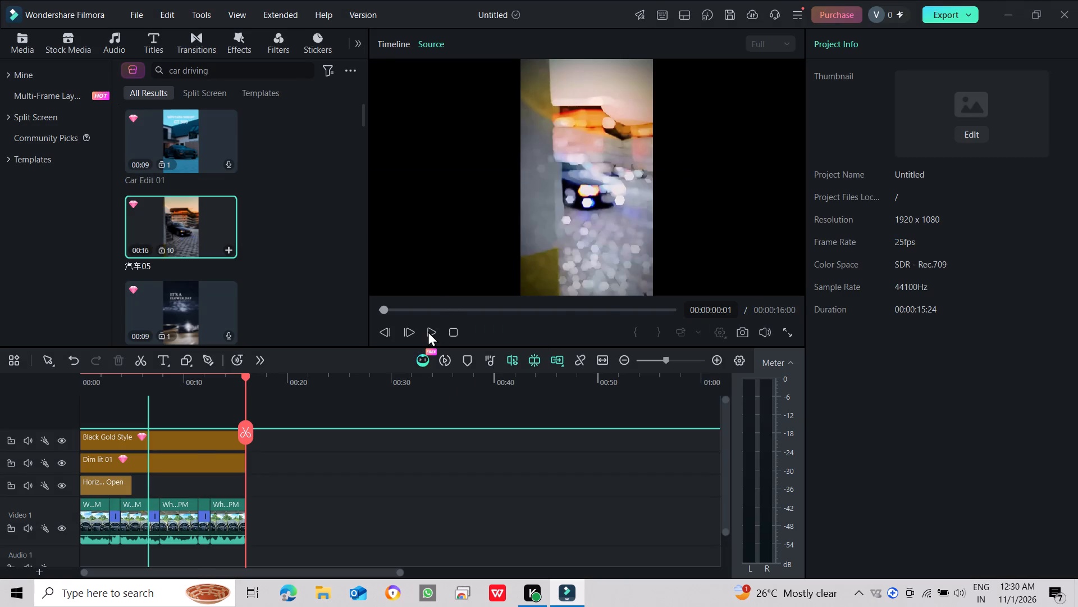
# Play the timeline from its start to check how the 汽车05 template looks over the driving clip.
pyautogui.click(428, 331)
pyautogui.moveTo(439, 309); pyautogui.dragTo(435, 310)
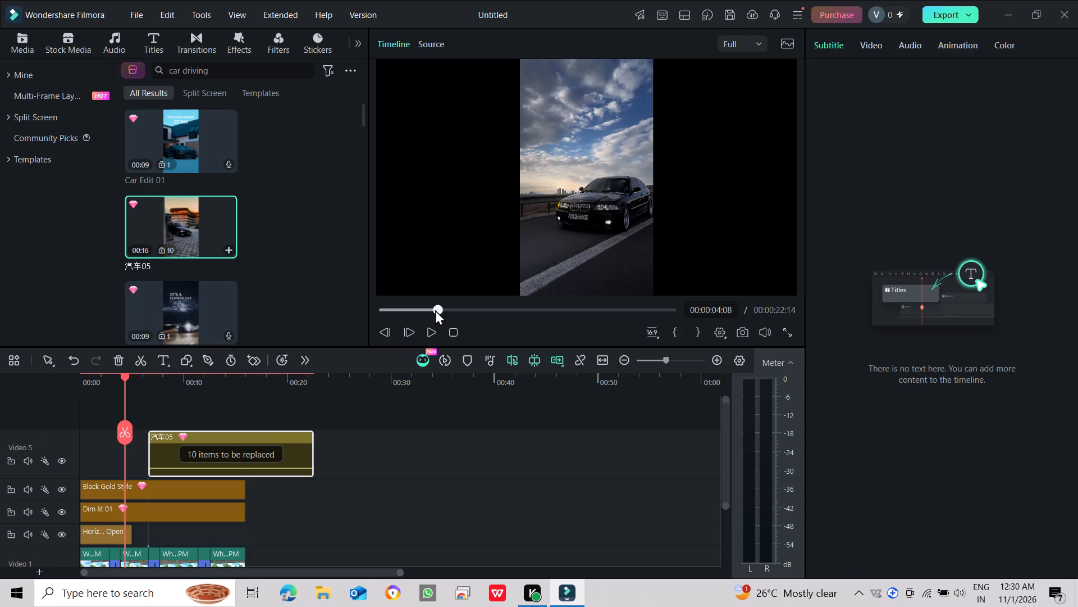
pyautogui.moveTo(435, 310); pyautogui.dragTo(362, 311)
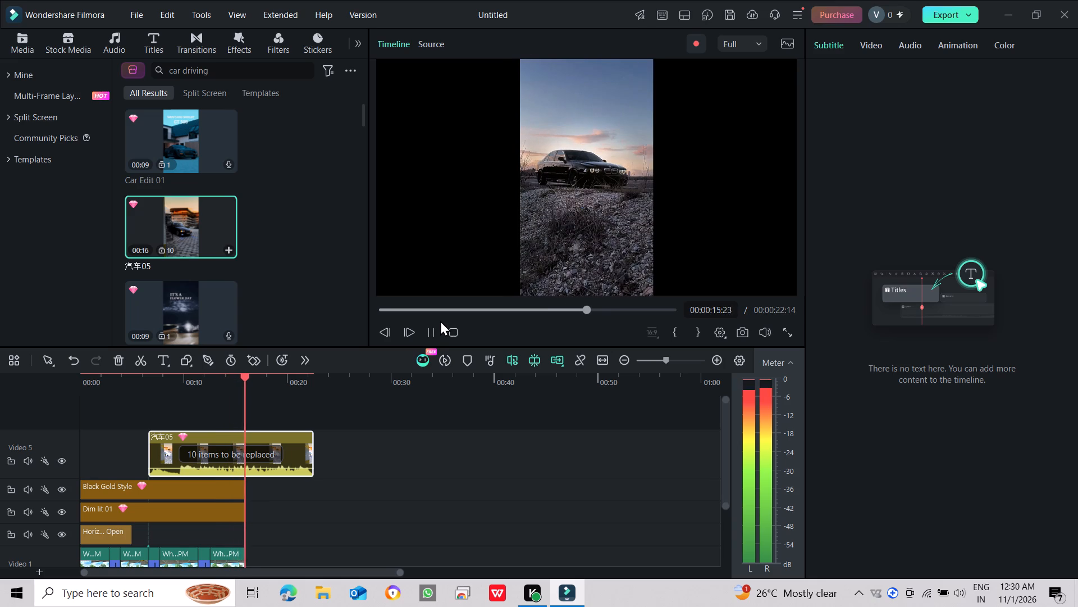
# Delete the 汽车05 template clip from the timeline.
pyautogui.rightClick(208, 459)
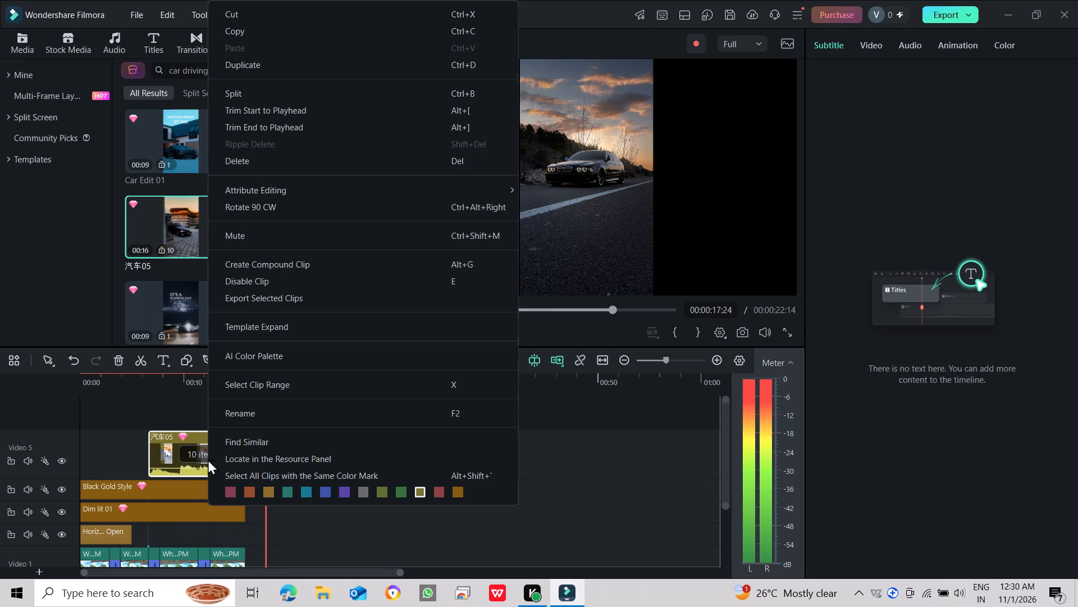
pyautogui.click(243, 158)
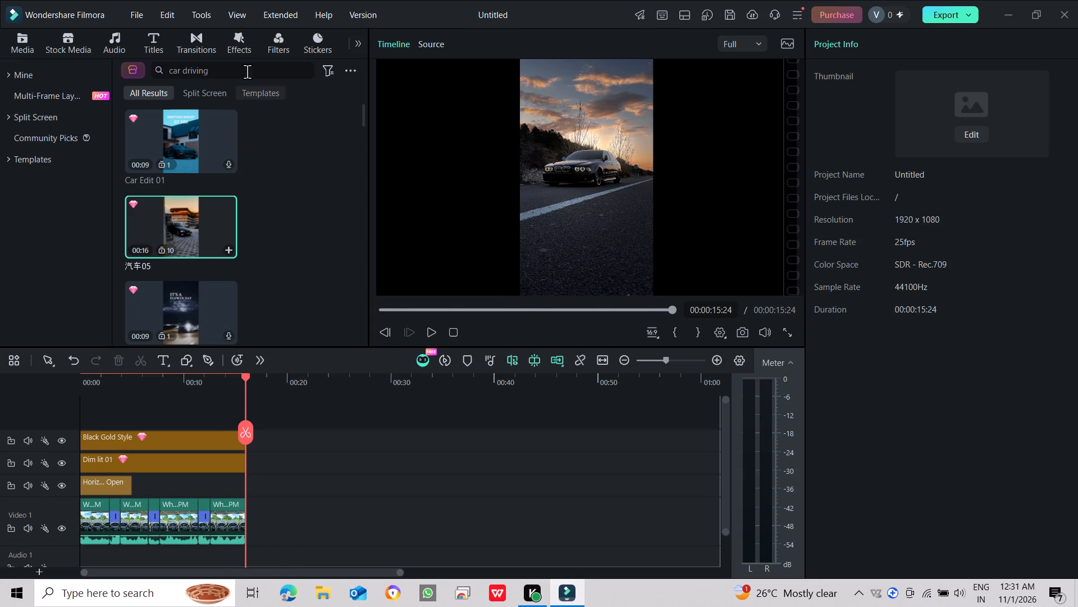
# Clear the "car driving" search to return to the trending templates.
pyautogui.moveTo(236, 66); pyautogui.dragTo(148, 81)
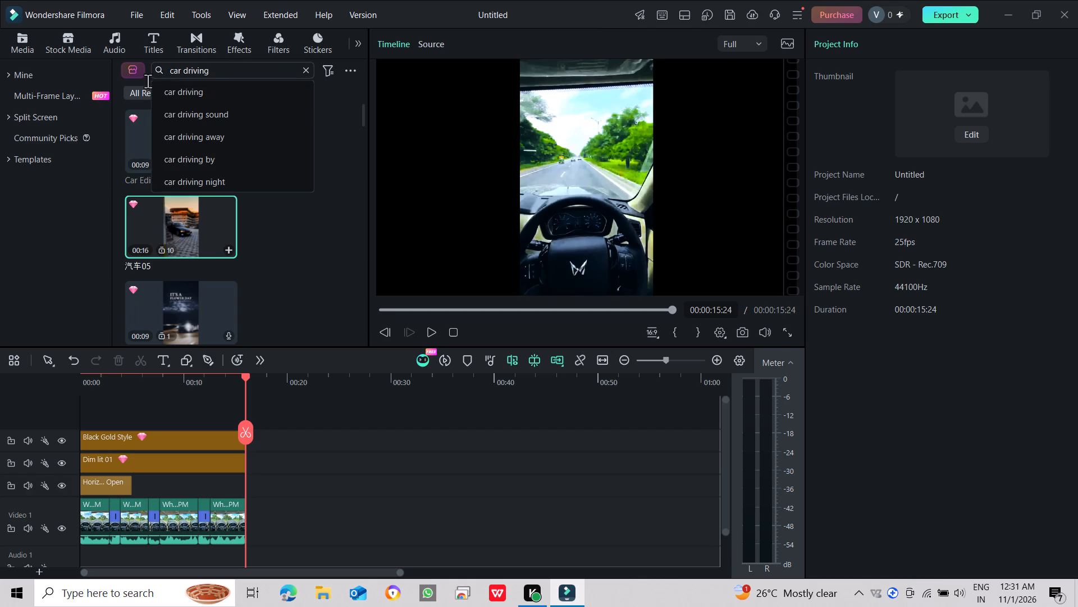
pyautogui.moveTo(148, 81); pyautogui.dragTo(169, 75)
pyautogui.moveTo(174, 74); pyautogui.dragTo(225, 67)
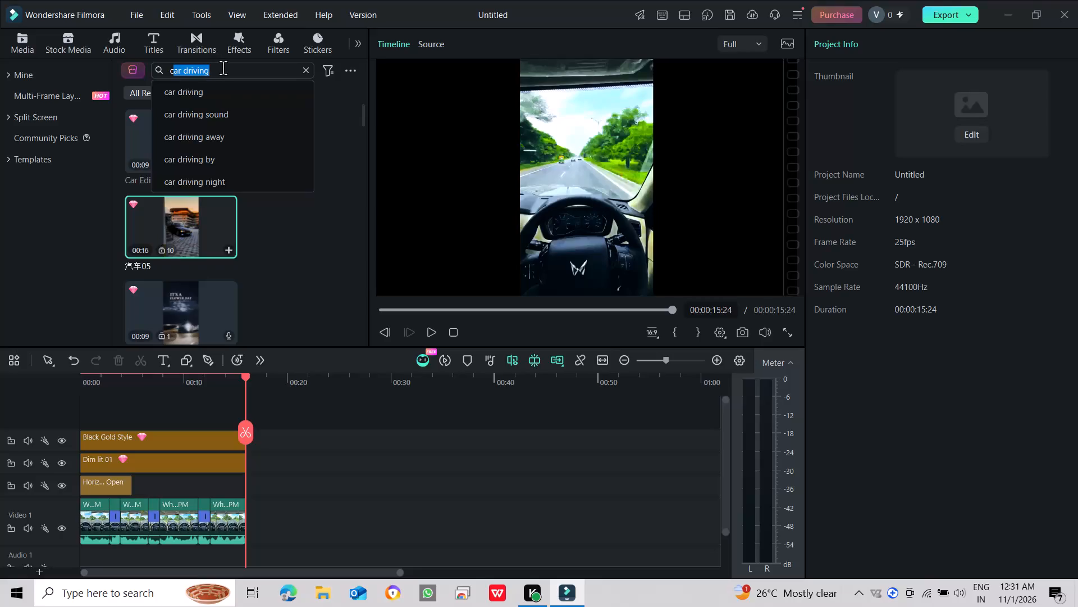
pyautogui.press('BackSpace')
pyautogui.press('BackSpace')
pyautogui.press('Return')
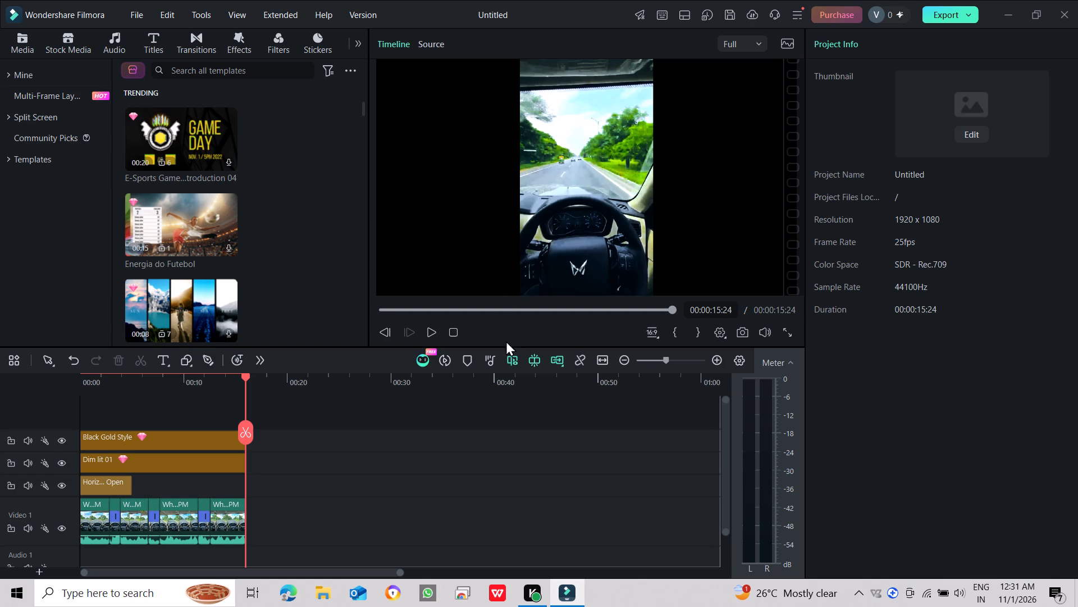
# Play the timeline from its start to review the edit without a template.
pyautogui.click(428, 333)
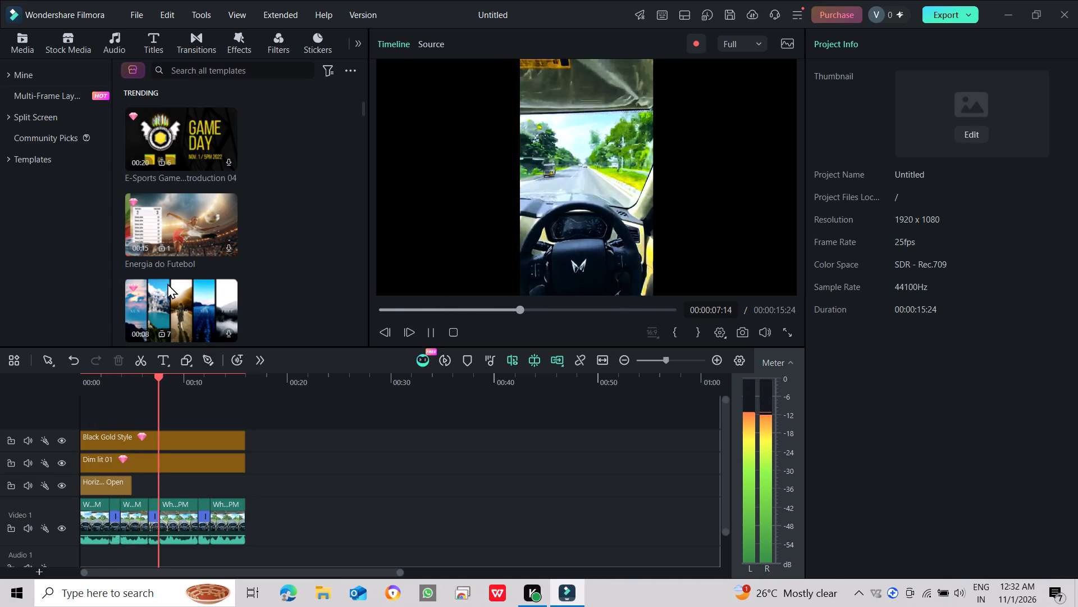
pyautogui.scroll(-1, 167, 284)
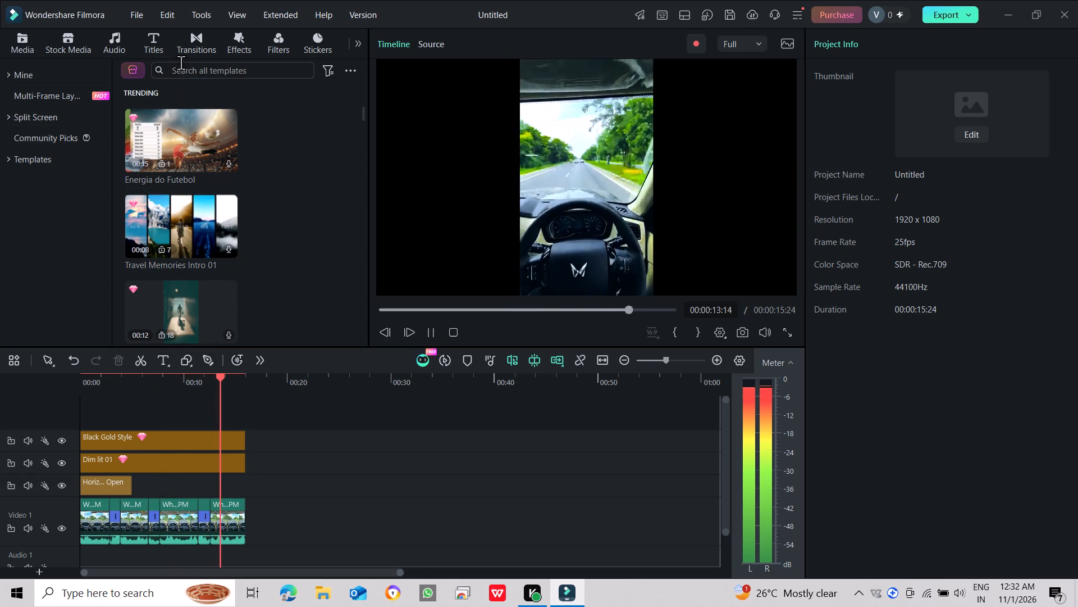
# Search the effects library for "cutting effect".
pyautogui.click(229, 43)
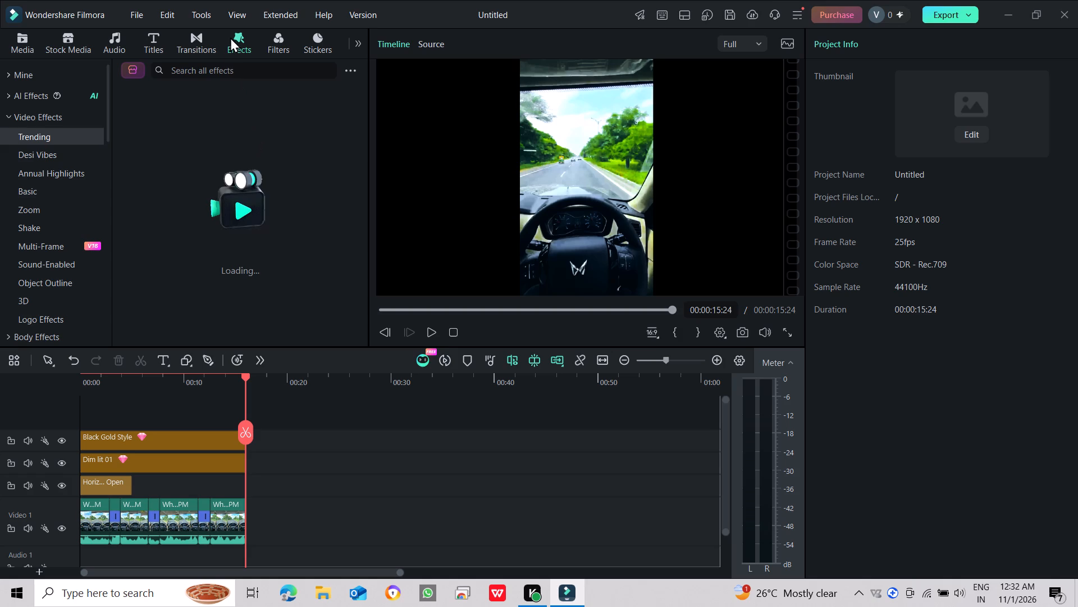
pyautogui.click(214, 74)
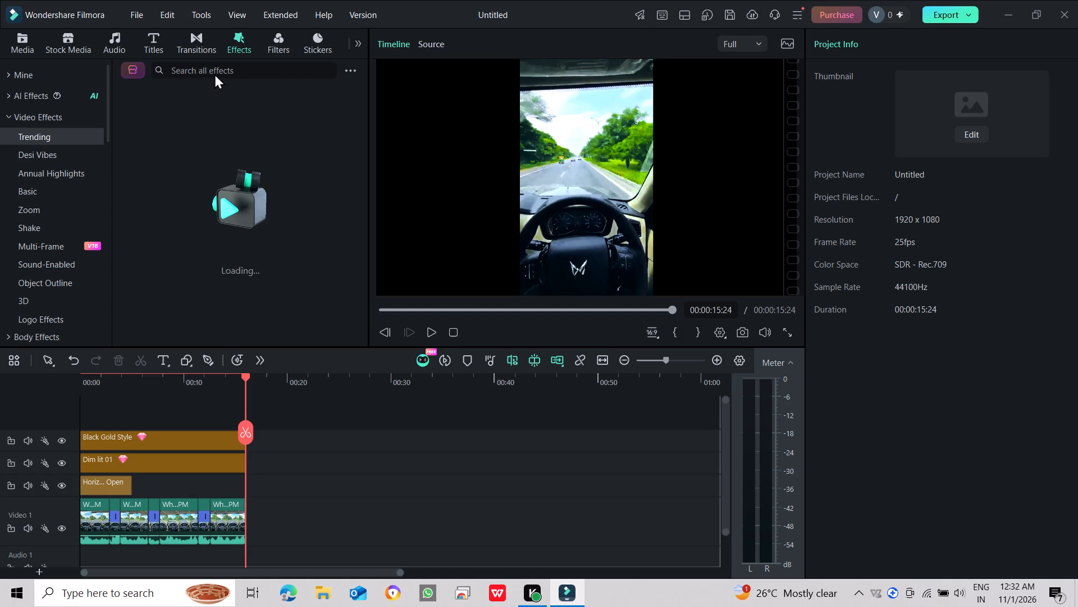
pyautogui.click(220, 70)
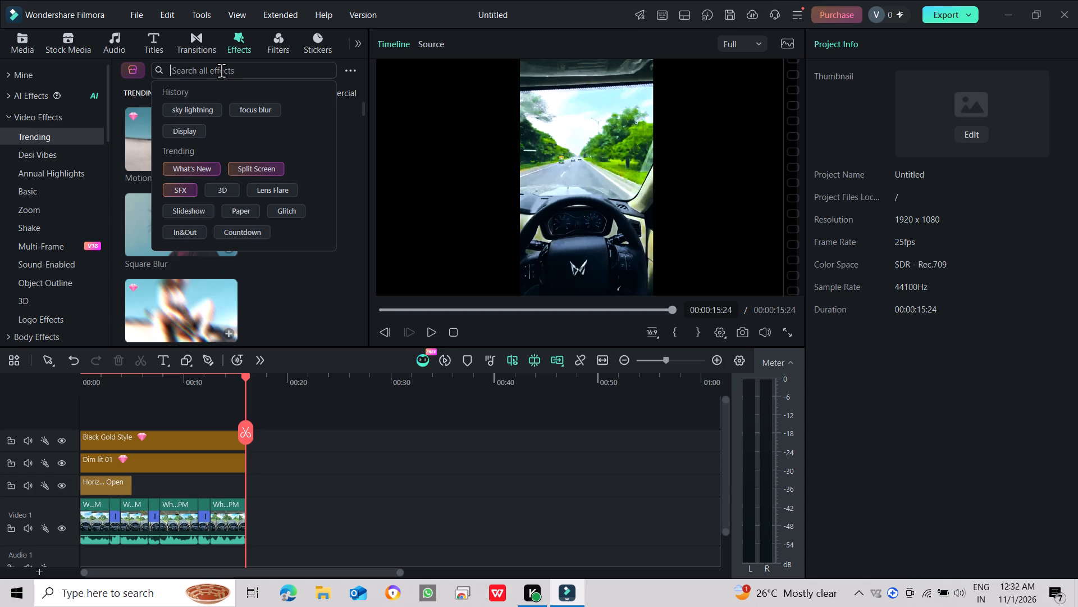
pyautogui.press('c')
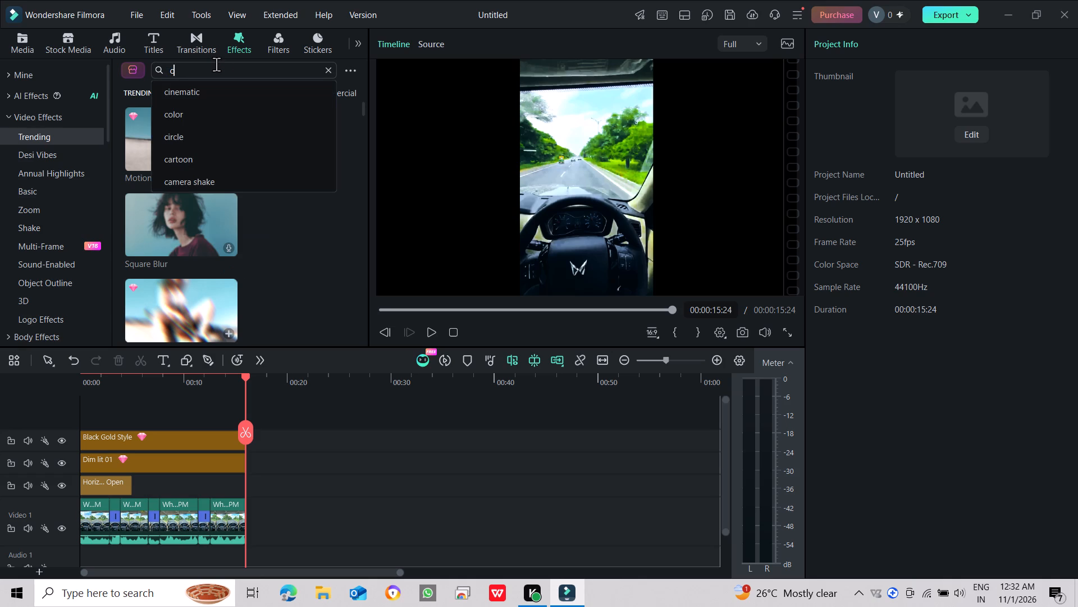
pyautogui.write('ut')
pyautogui.write('ting')
pyautogui.press('space')
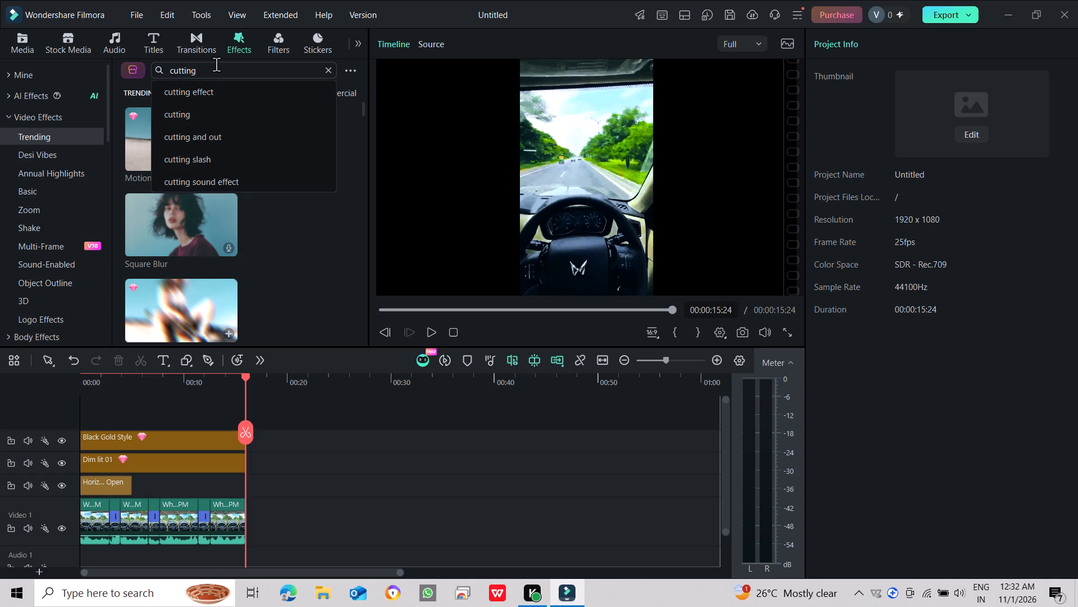
pyautogui.click(190, 90)
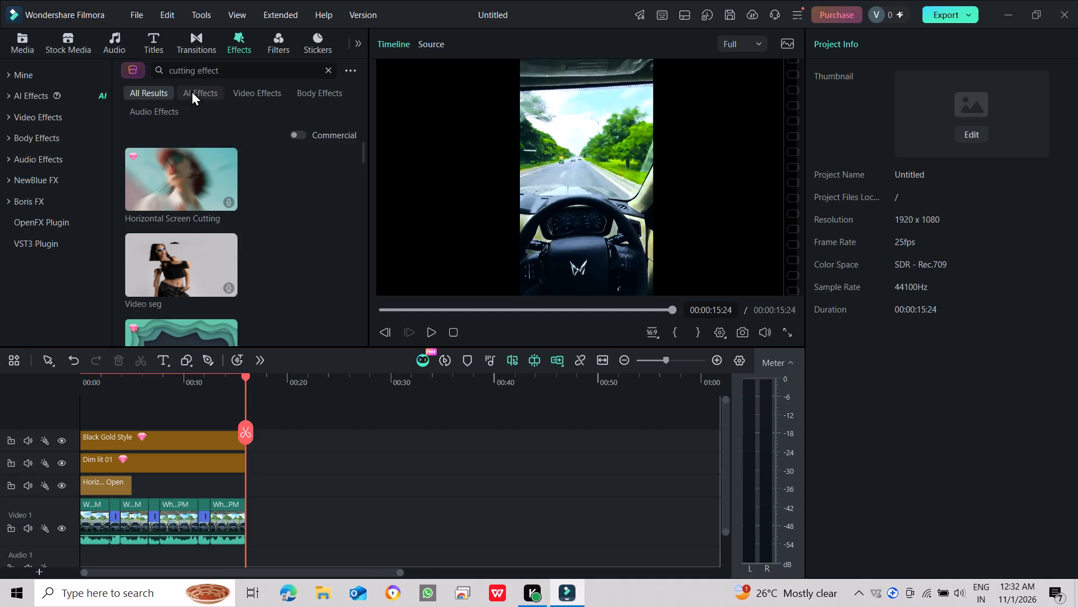
# Preview the Video seg effect from its beginning.
pyautogui.click(198, 274)
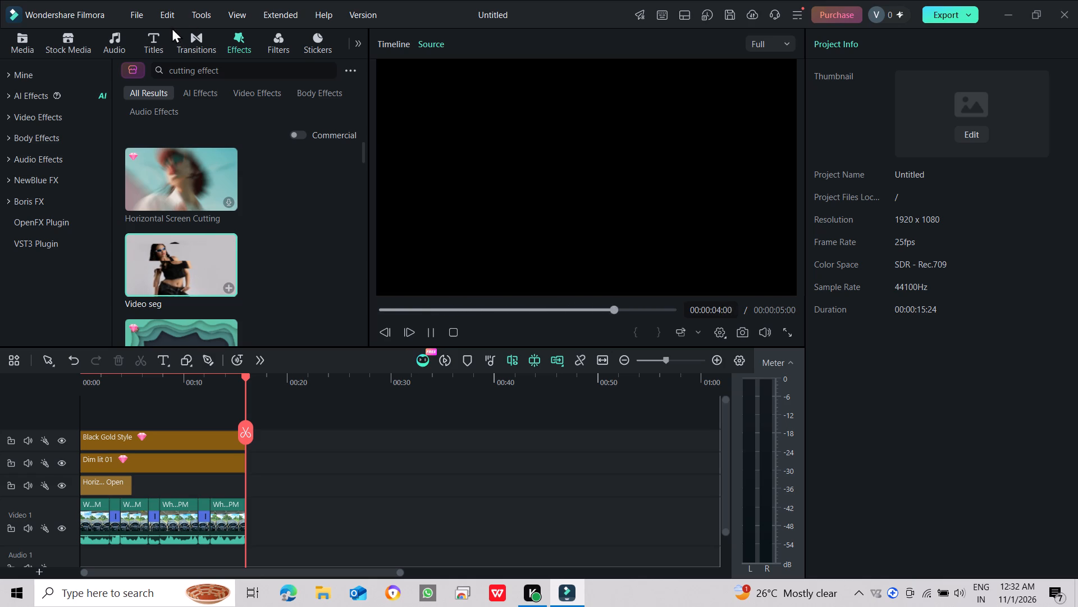
pyautogui.moveTo(387, 313); pyautogui.dragTo(363, 316)
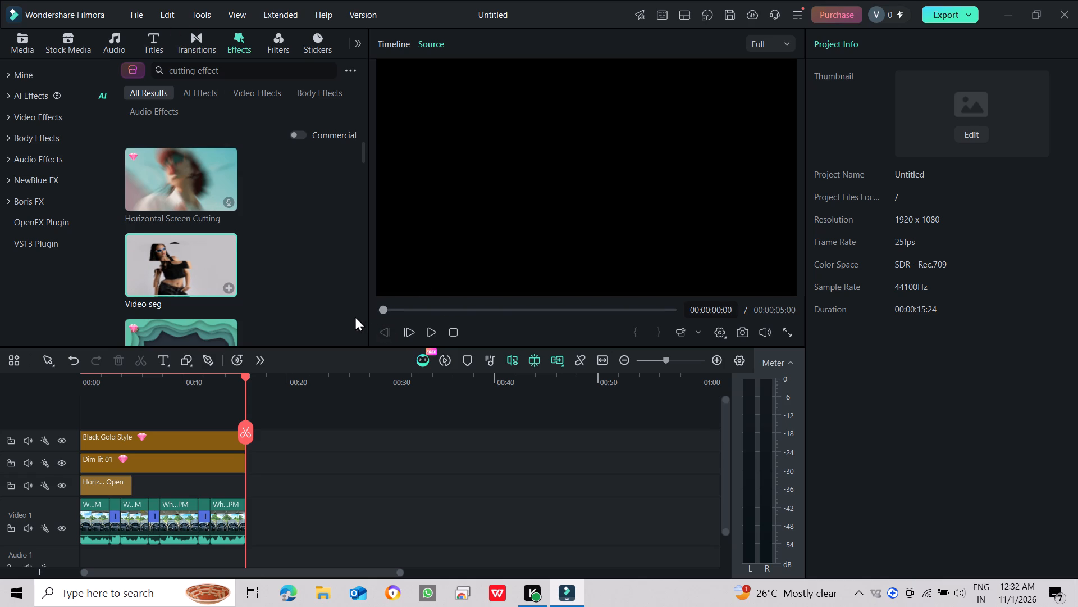
pyautogui.click(125, 253)
pyautogui.click(162, 260)
# Add the Video seg effect on a new track above Black Gold Style, starting at about 5 seconds.
pyautogui.moveTo(183, 256); pyautogui.dragTo(171, 278)
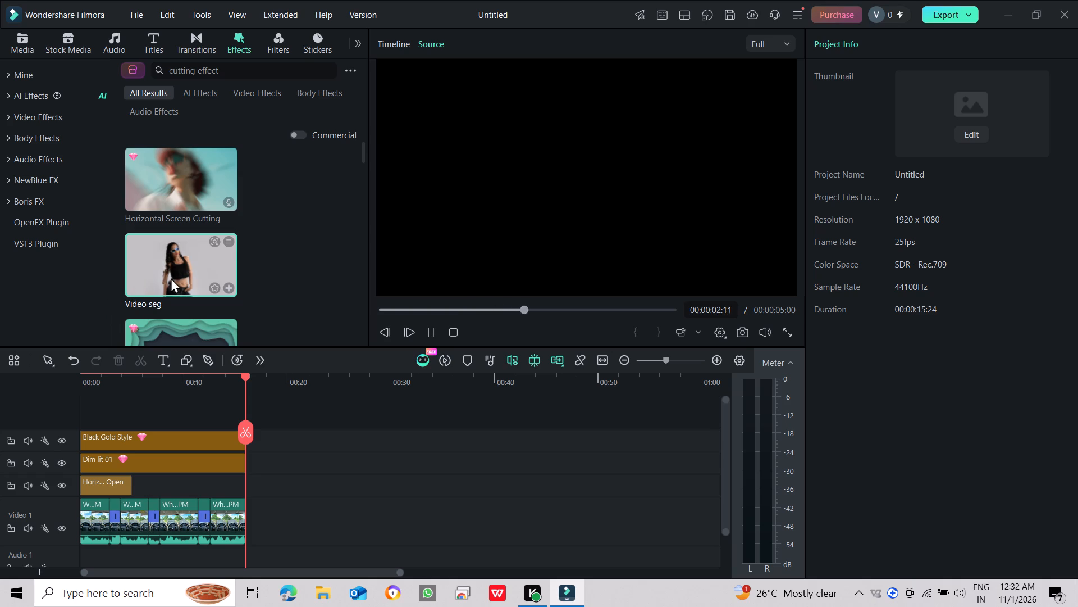
pyautogui.moveTo(171, 278); pyautogui.dragTo(130, 421)
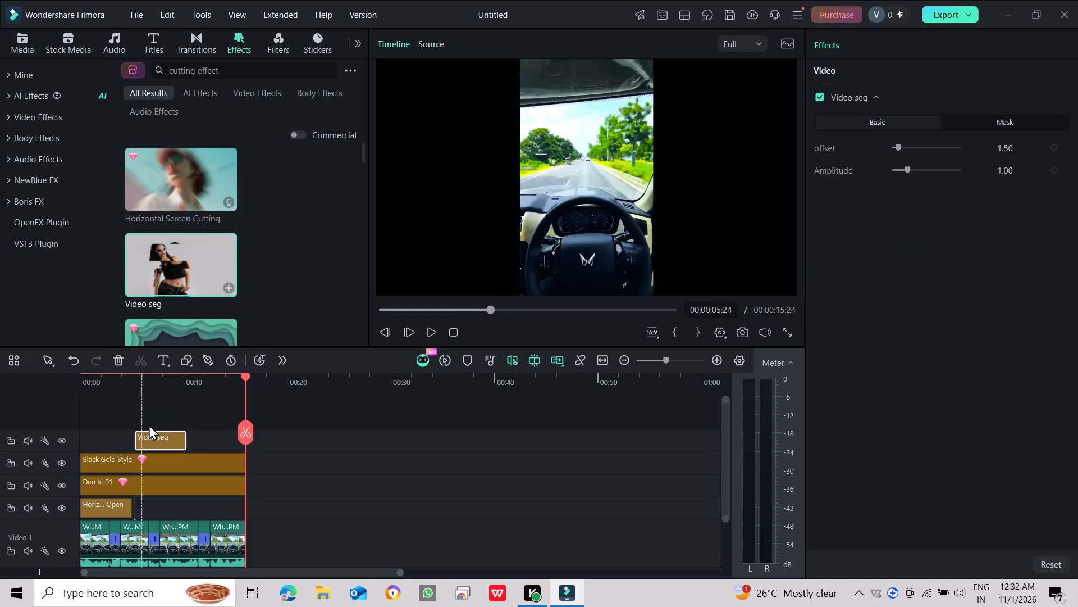
# Delete the Video seg effect from the track above Black Gold Style.
pyautogui.click(149, 437)
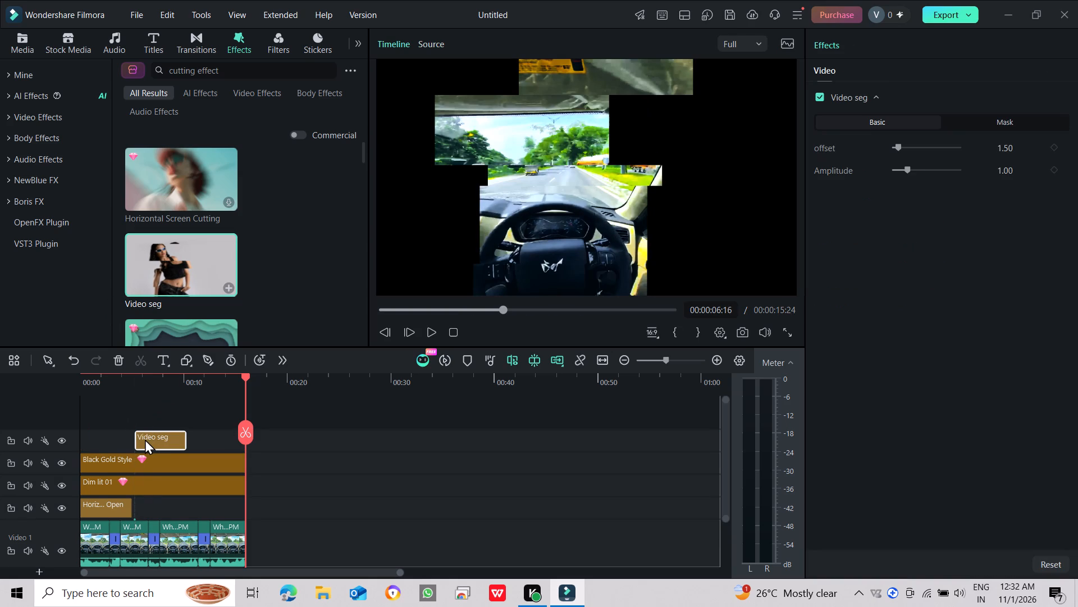
pyautogui.rightClick(145, 439)
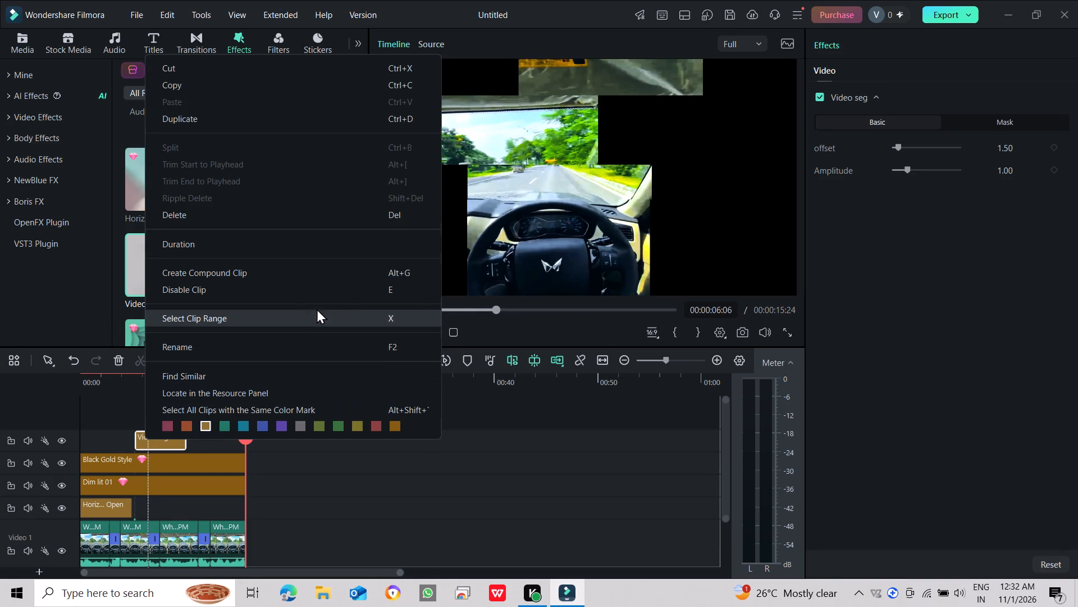
pyautogui.click(235, 217)
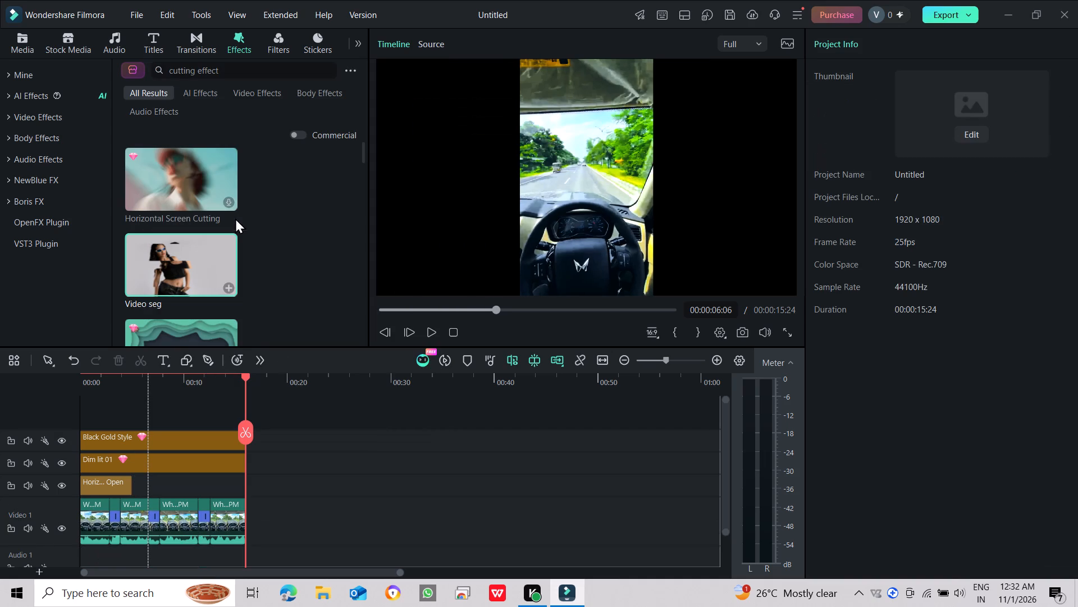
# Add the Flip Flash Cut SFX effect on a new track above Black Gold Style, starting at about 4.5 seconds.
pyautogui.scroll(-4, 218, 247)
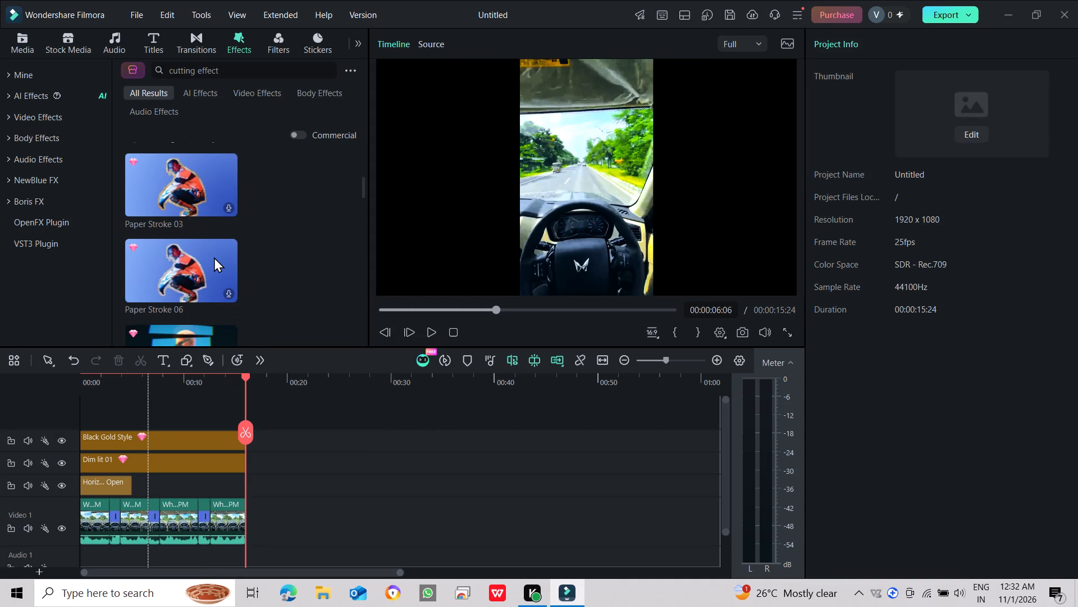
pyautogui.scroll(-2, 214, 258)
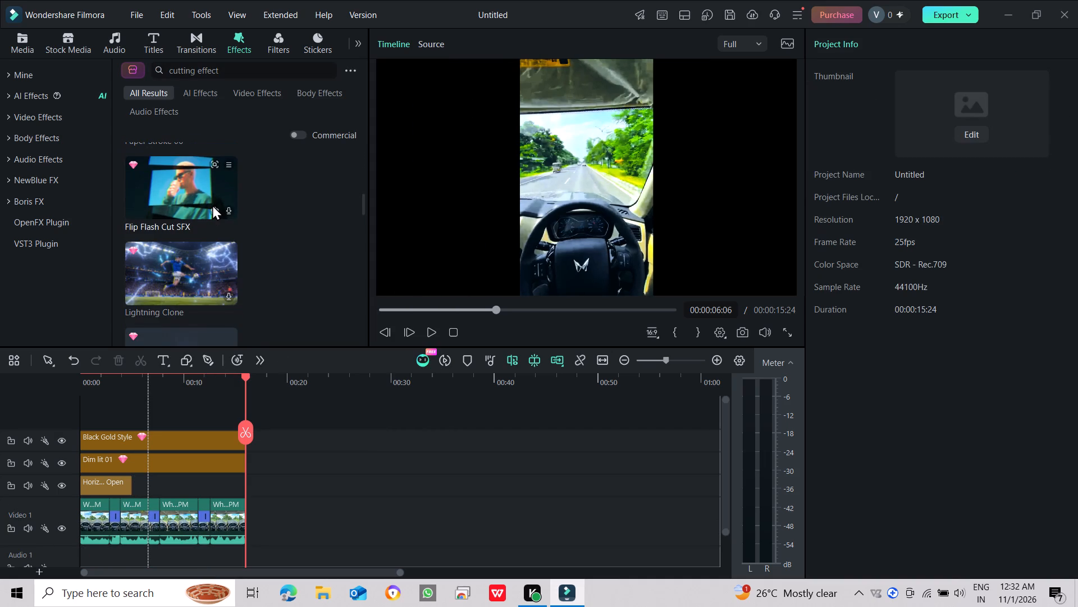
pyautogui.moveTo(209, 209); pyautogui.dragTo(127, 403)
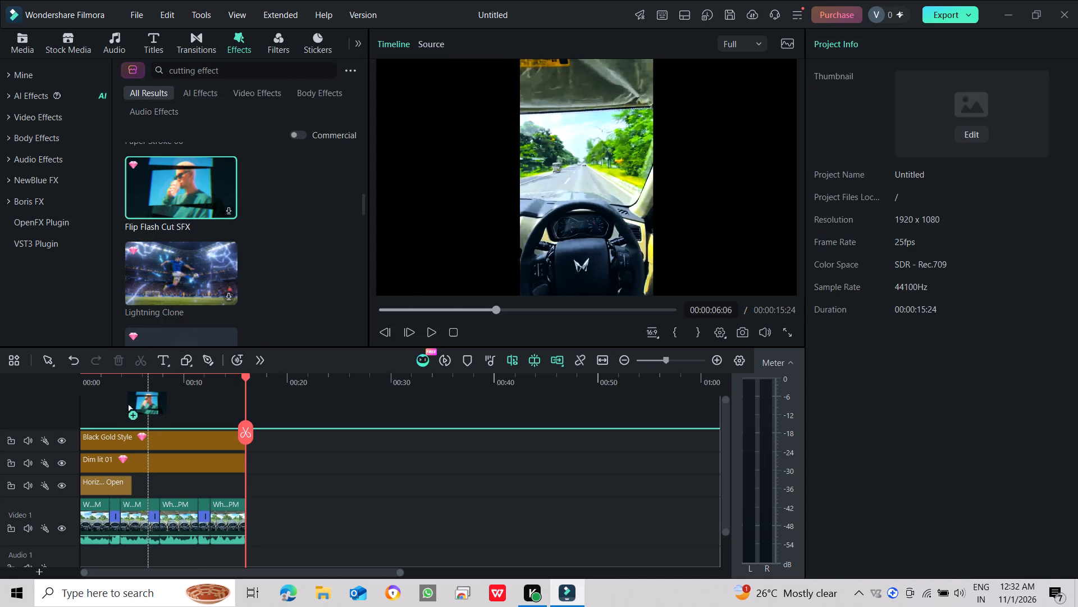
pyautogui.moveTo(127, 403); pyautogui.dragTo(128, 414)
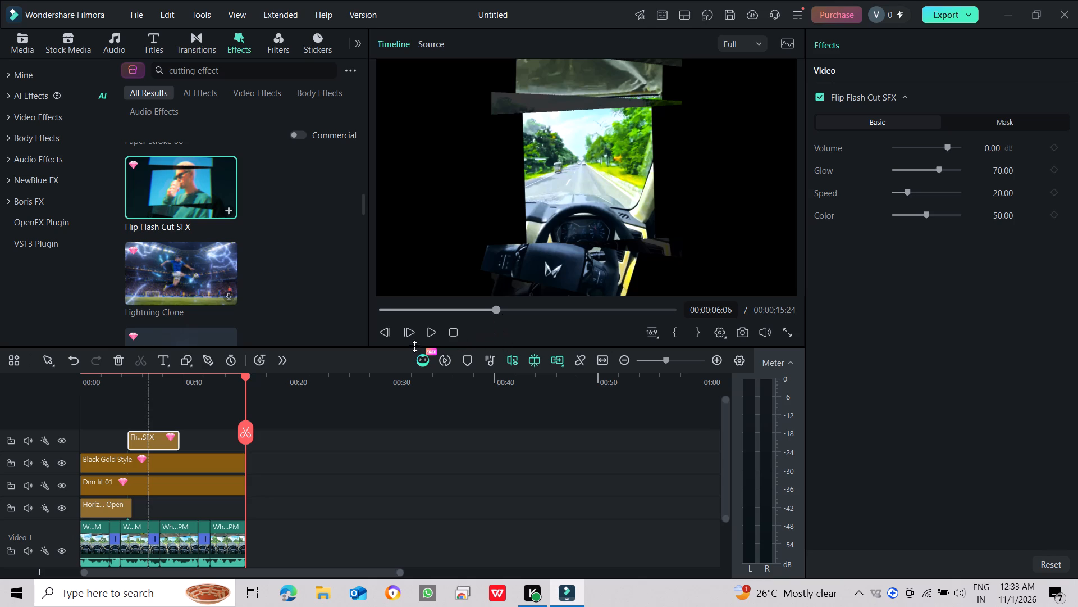
# Play the timeline to preview the Flip Flash Cut SFX effect on the driving clip.
pyautogui.click(432, 331)
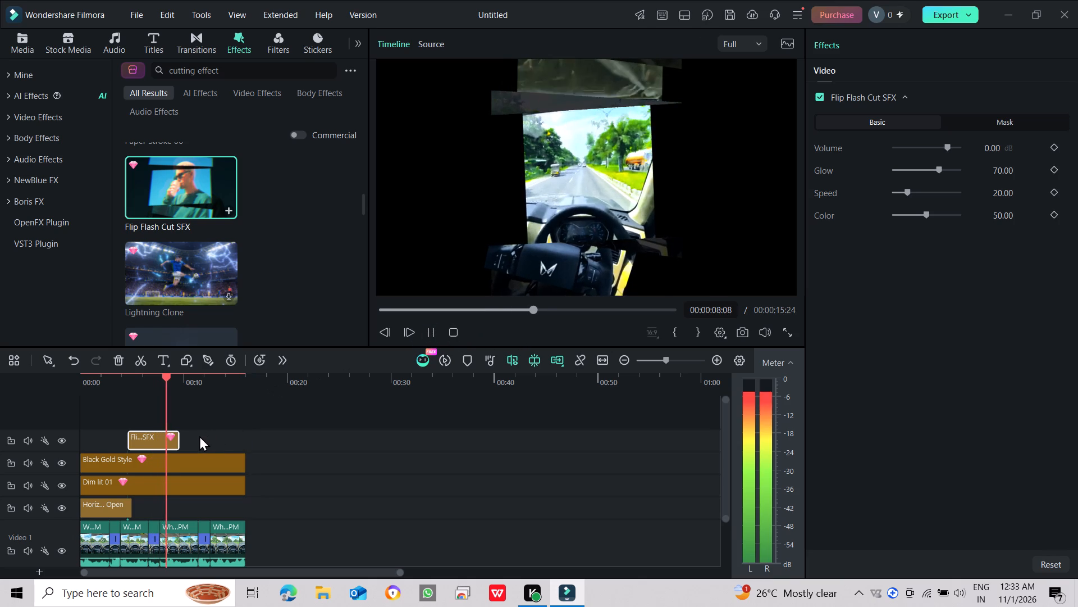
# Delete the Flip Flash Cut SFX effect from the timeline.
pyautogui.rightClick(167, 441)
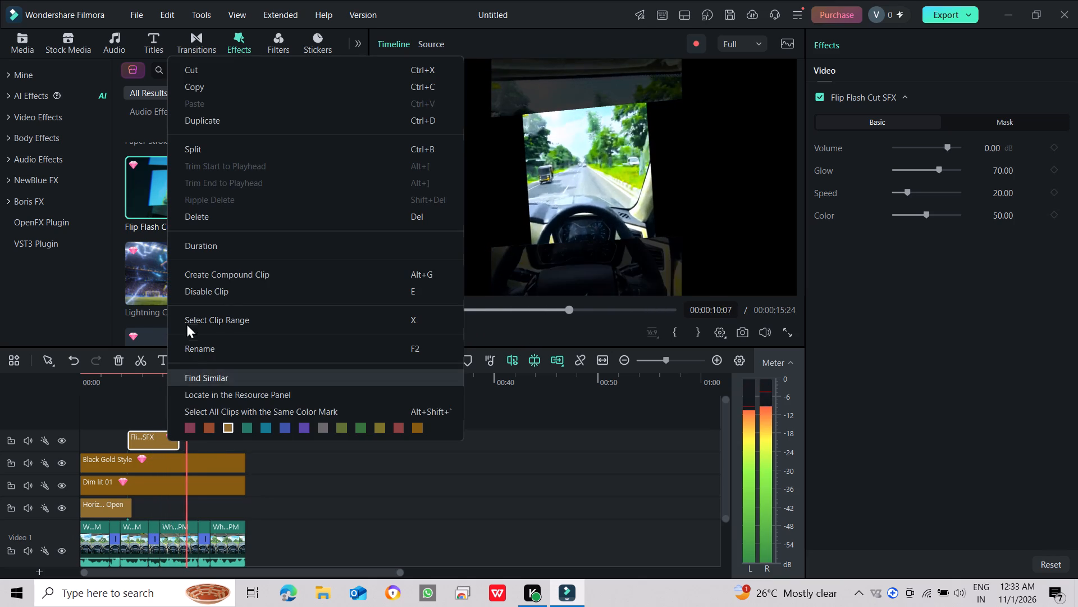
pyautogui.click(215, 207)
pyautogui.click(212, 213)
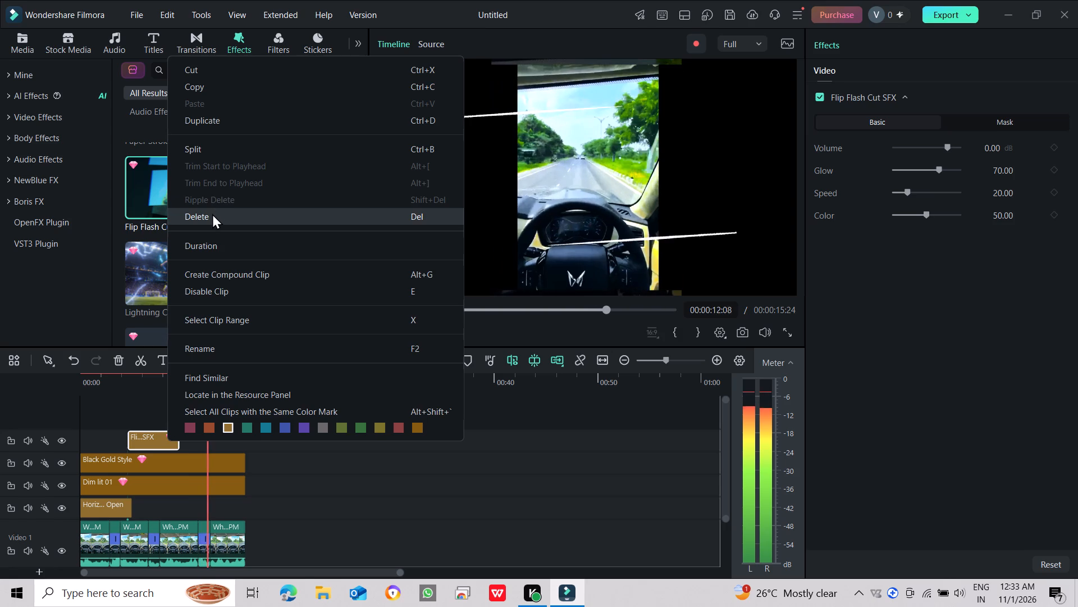
# Browse the remaining "cutting effect" search results for another suitable effect.
pyautogui.scroll(-2, 219, 346)
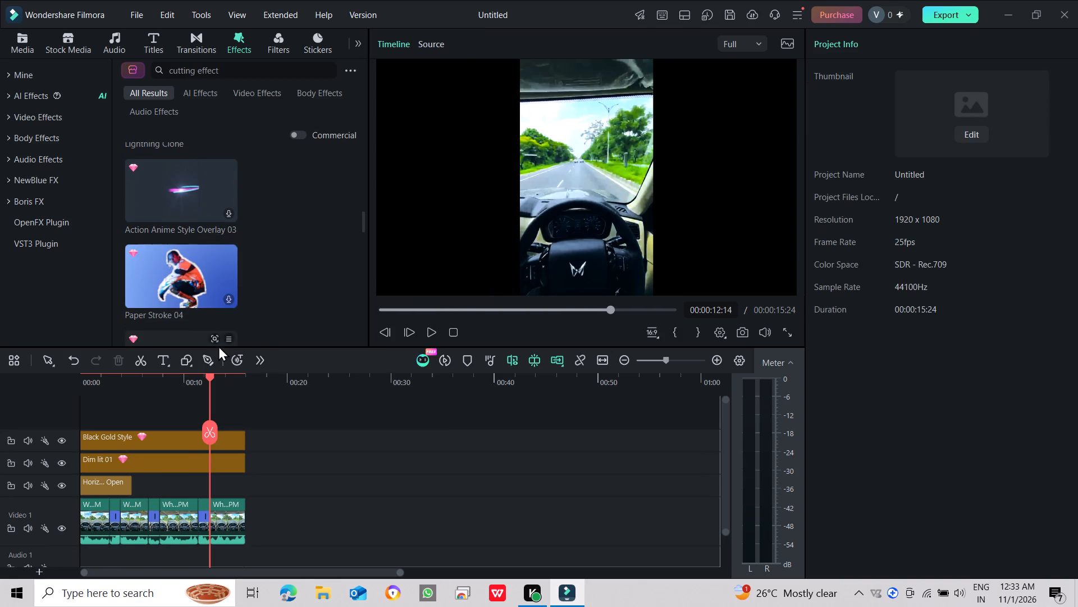
pyautogui.scroll(-8, 218, 346)
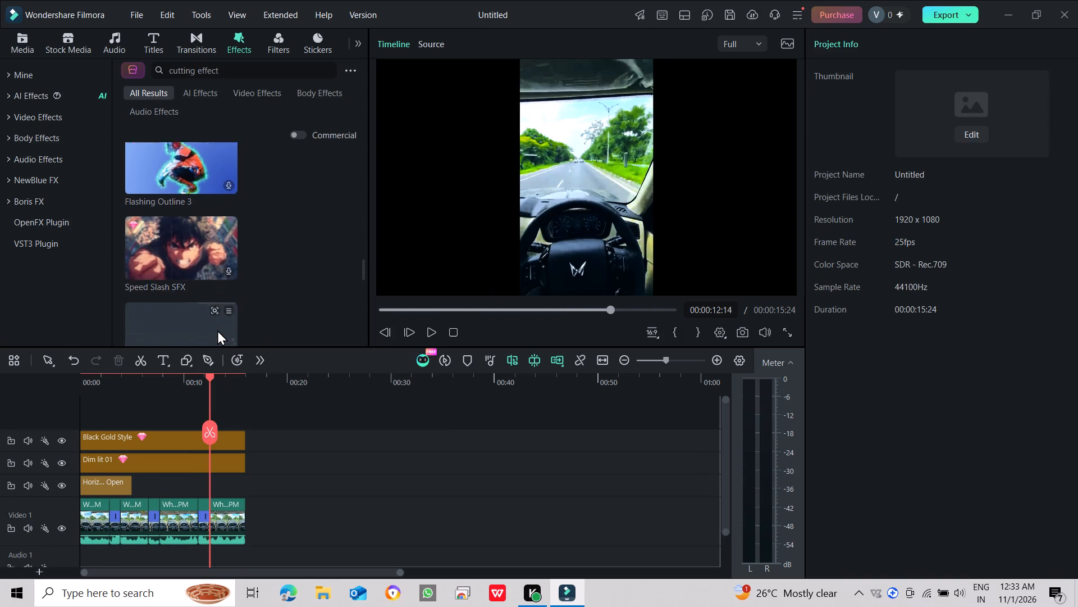
pyautogui.scroll(-3, 217, 330)
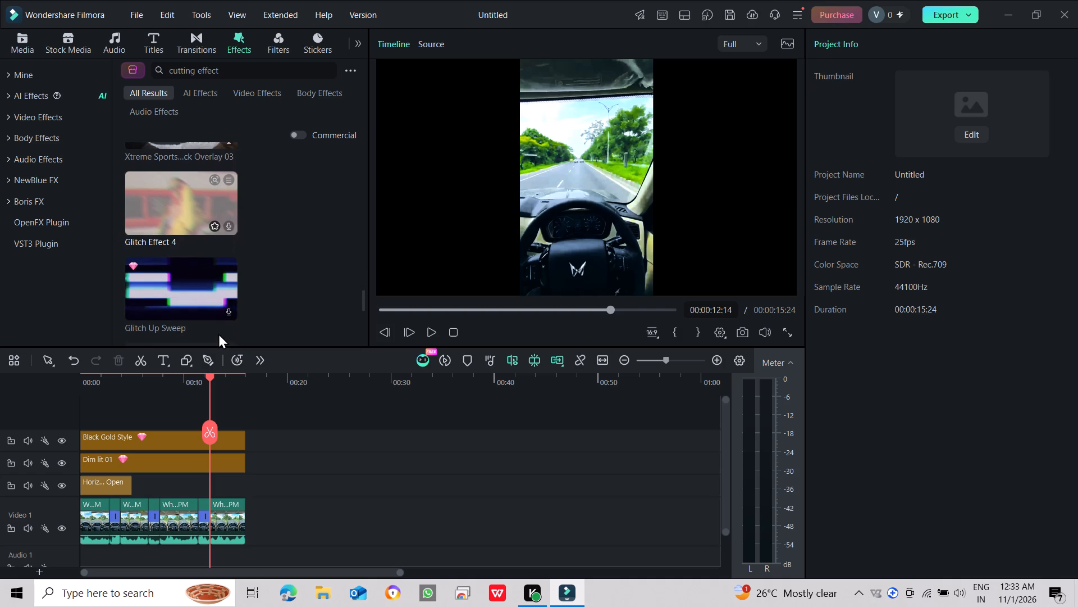
pyautogui.scroll(-4, 218, 333)
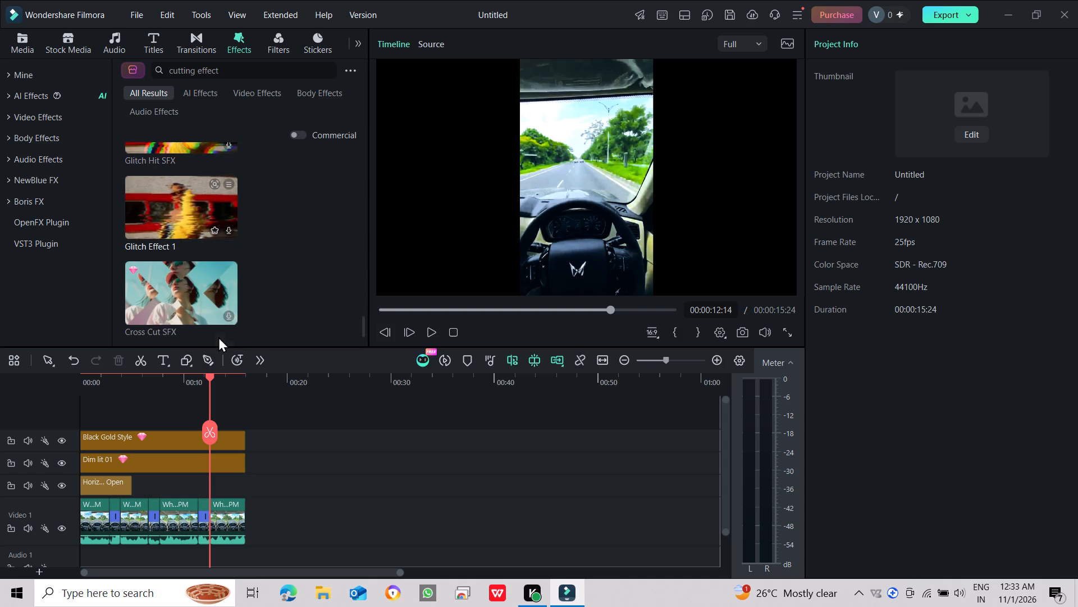
pyautogui.scroll(-2, 218, 337)
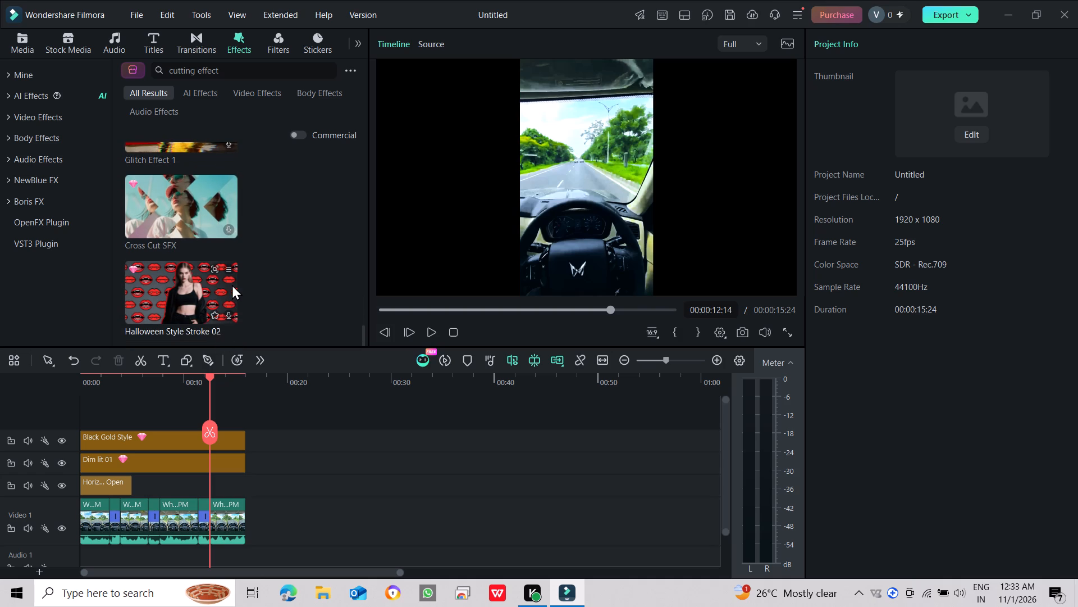
pyautogui.scroll(-2, 232, 284)
pyautogui.scroll(1, 210, 290)
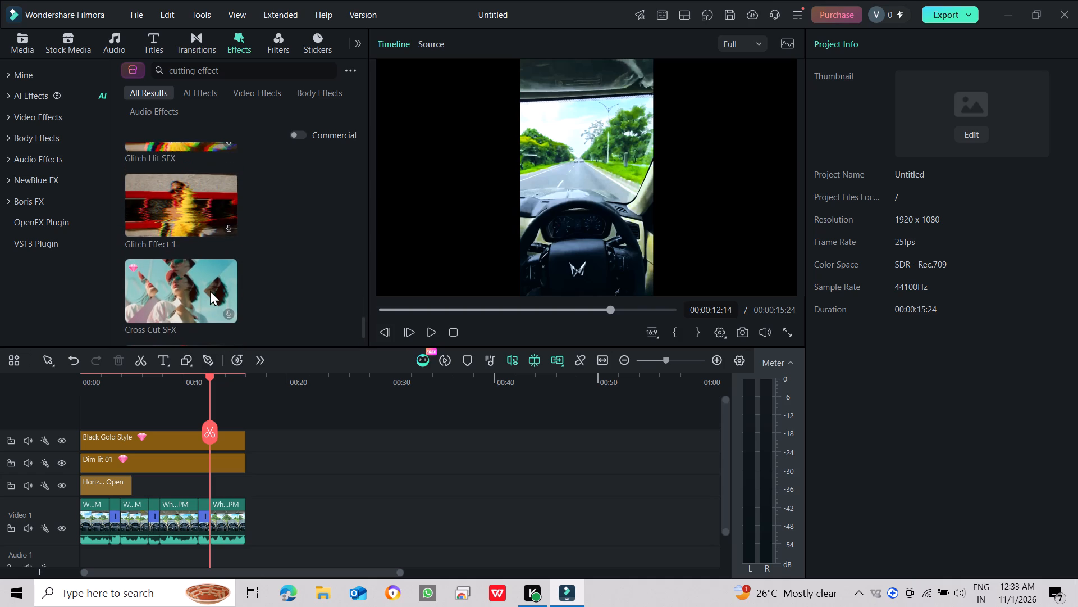
pyautogui.scroll(1, 190, 230)
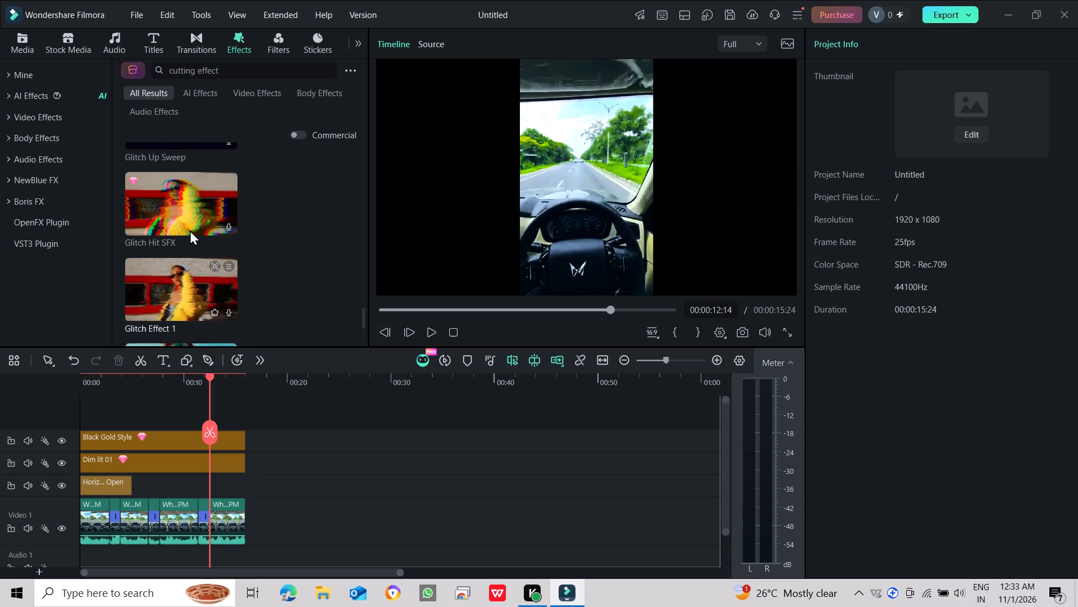
pyautogui.scroll(4, 190, 230)
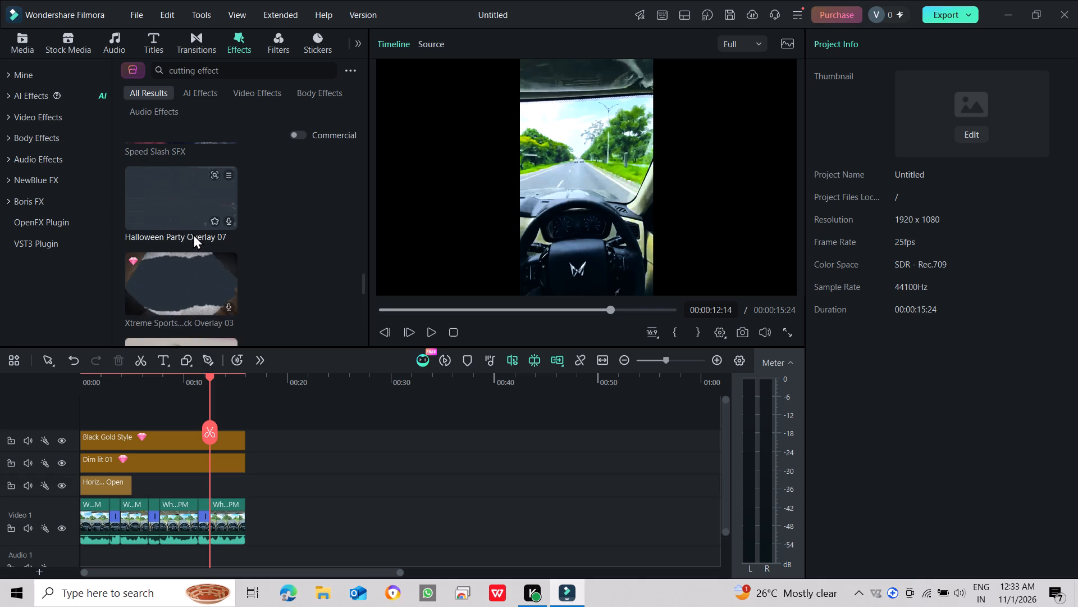
pyautogui.scroll(14, 198, 248)
pyautogui.scroll(4, 225, 205)
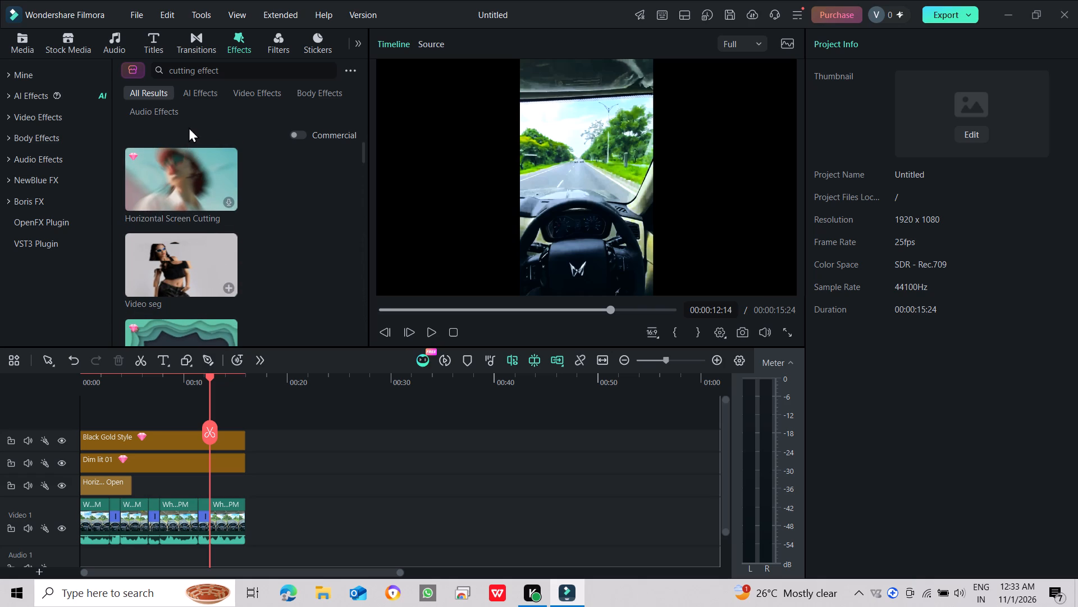
# Replace the effects library search with "t".
pyautogui.moveTo(217, 64); pyautogui.dragTo(168, 58)
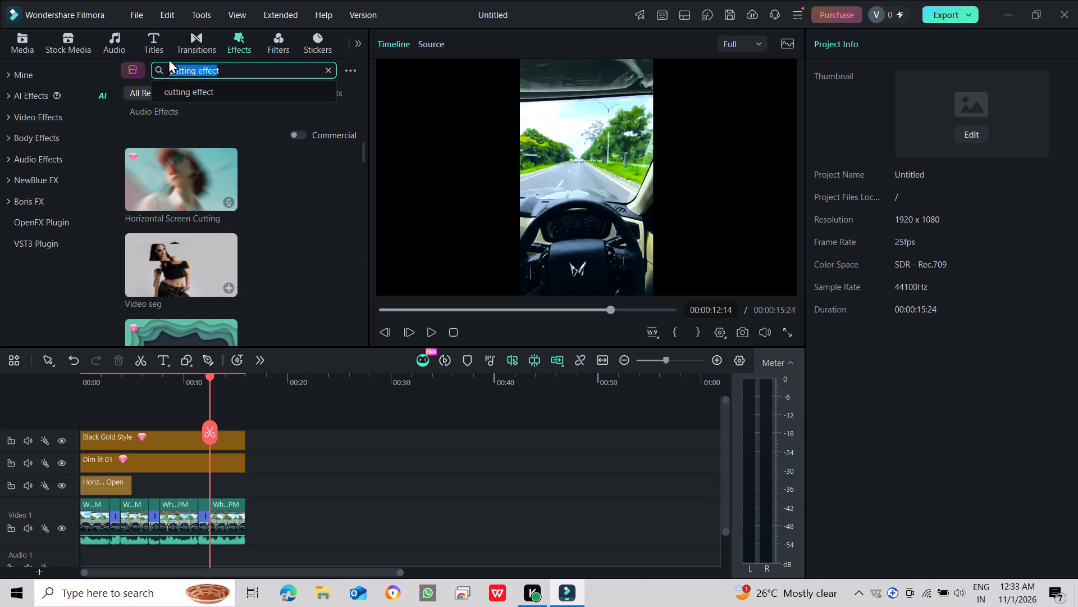
pyautogui.press('BackSpace')
pyautogui.press('BackSpace')
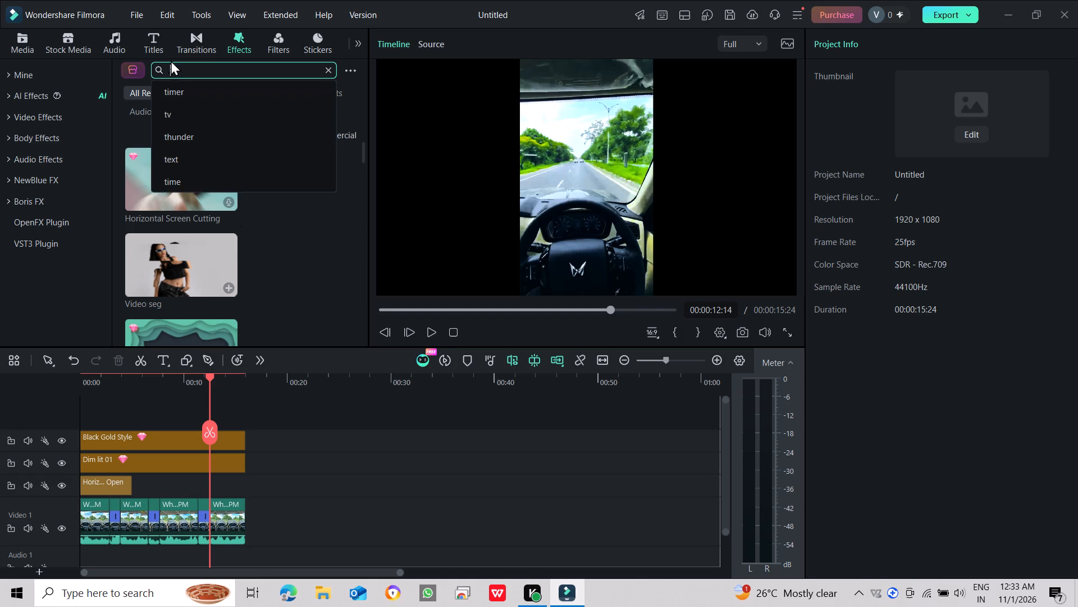
pyautogui.press('Return')
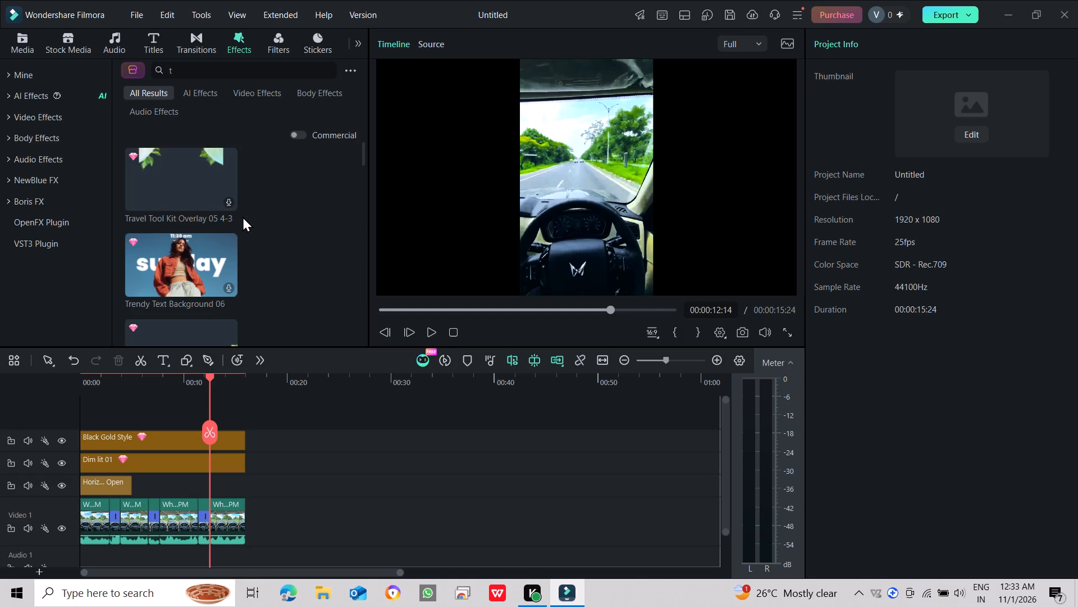
# Preview the Trendy Text Background 06 effect over the driving clip.
pyautogui.click(181, 250)
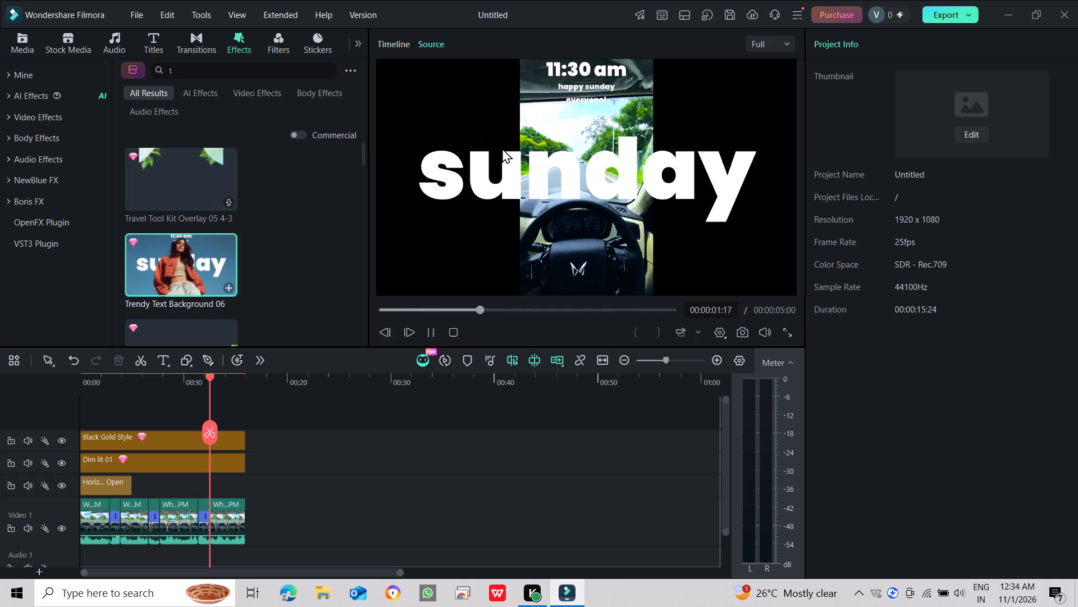
pyautogui.click(518, 173)
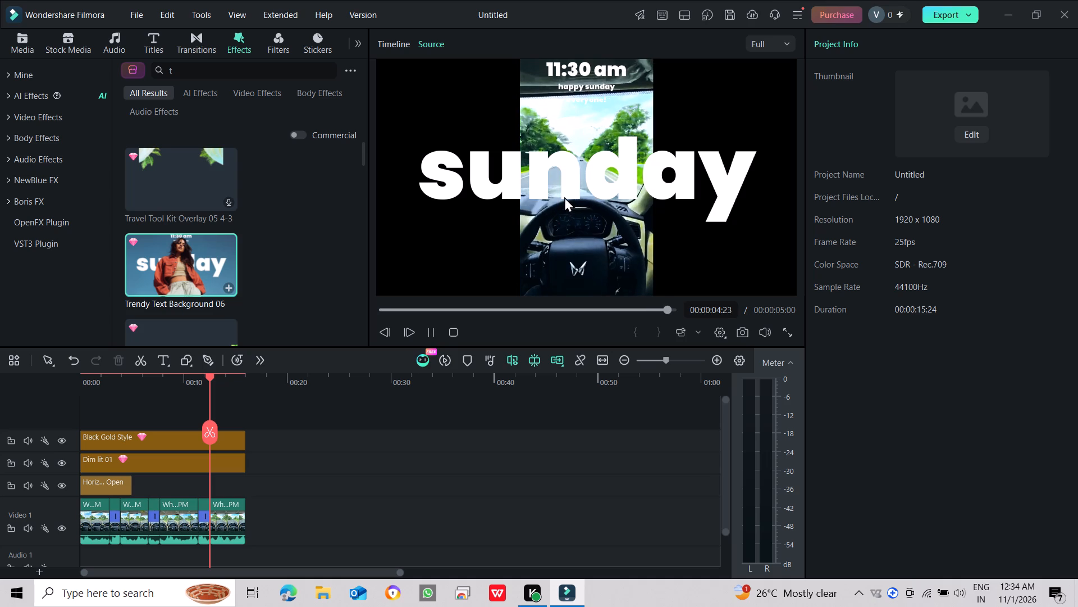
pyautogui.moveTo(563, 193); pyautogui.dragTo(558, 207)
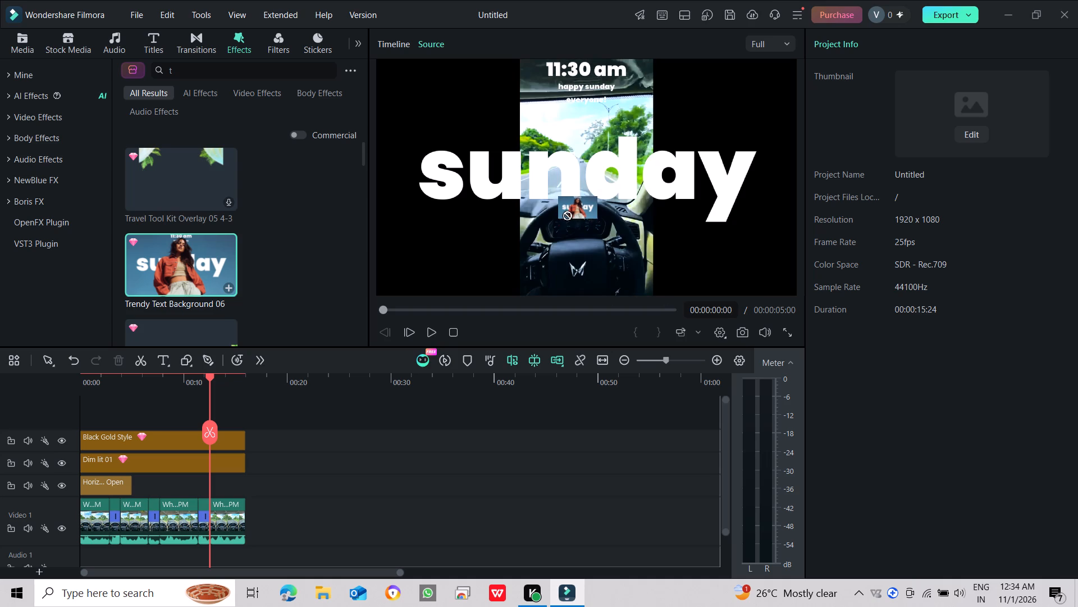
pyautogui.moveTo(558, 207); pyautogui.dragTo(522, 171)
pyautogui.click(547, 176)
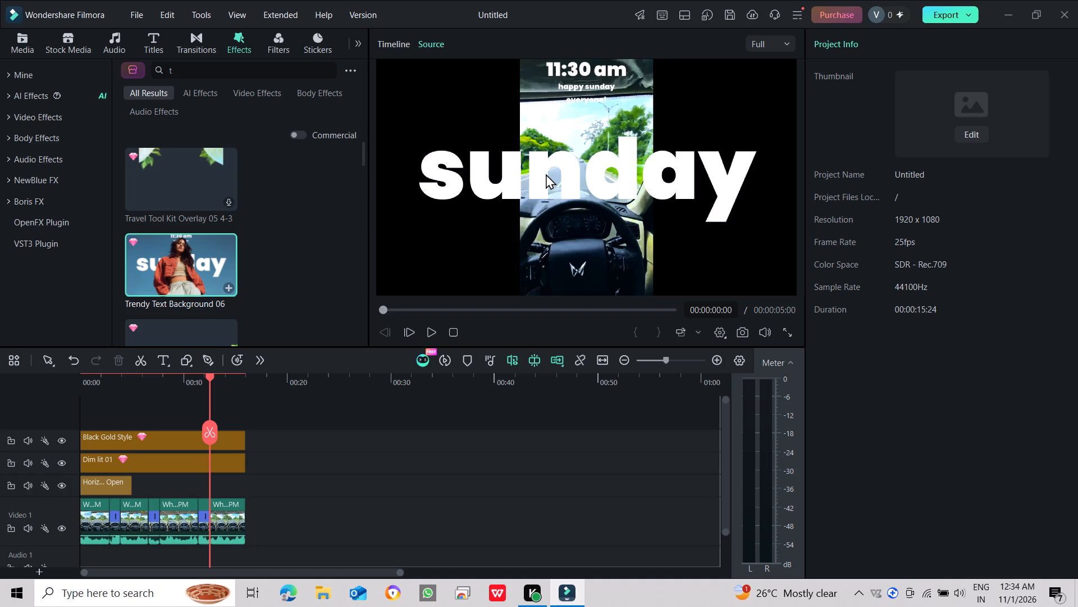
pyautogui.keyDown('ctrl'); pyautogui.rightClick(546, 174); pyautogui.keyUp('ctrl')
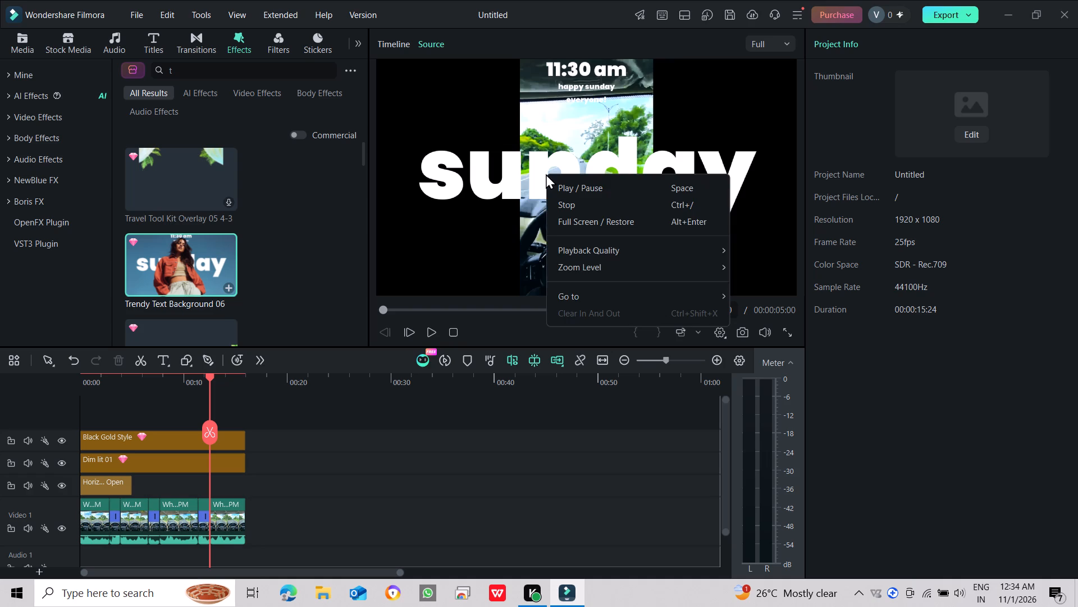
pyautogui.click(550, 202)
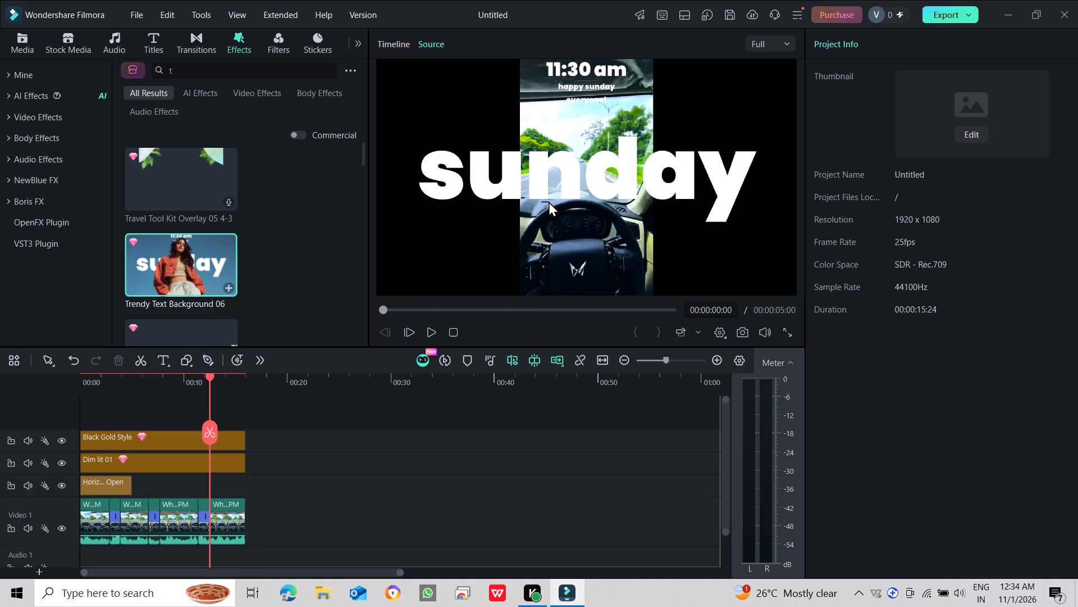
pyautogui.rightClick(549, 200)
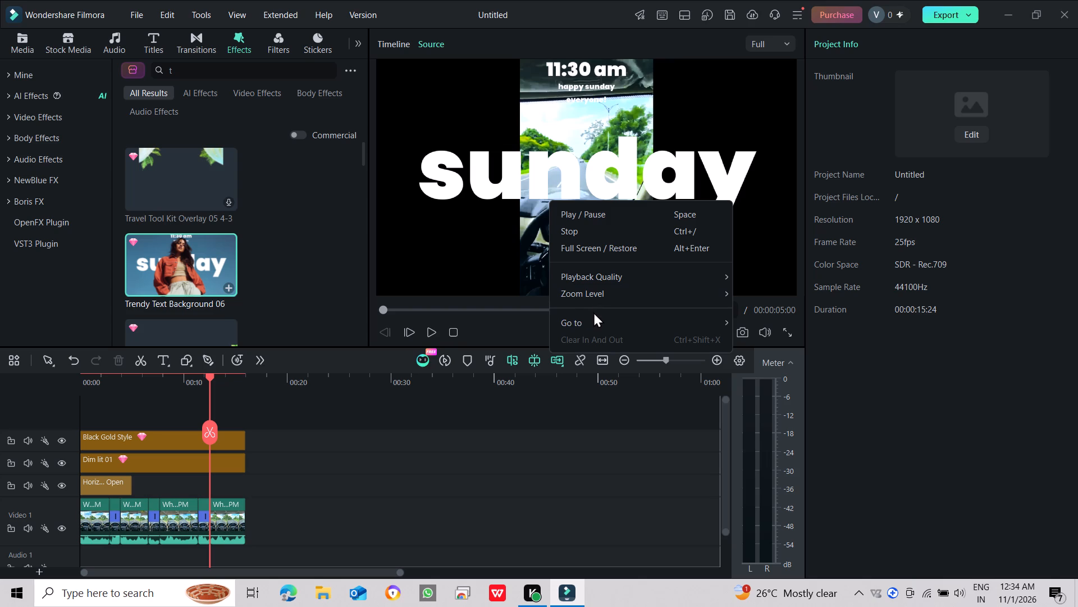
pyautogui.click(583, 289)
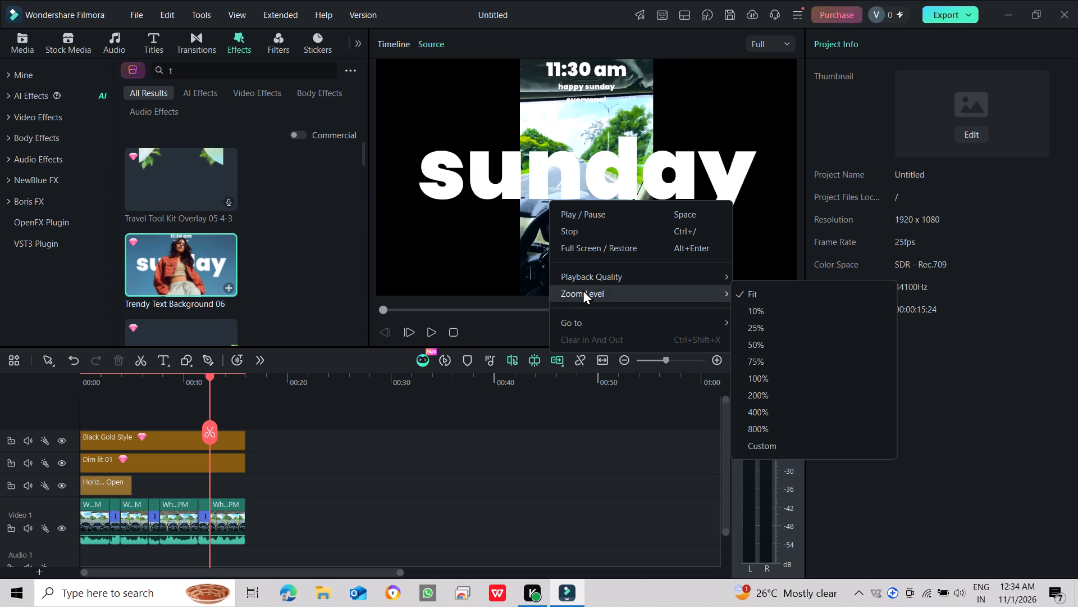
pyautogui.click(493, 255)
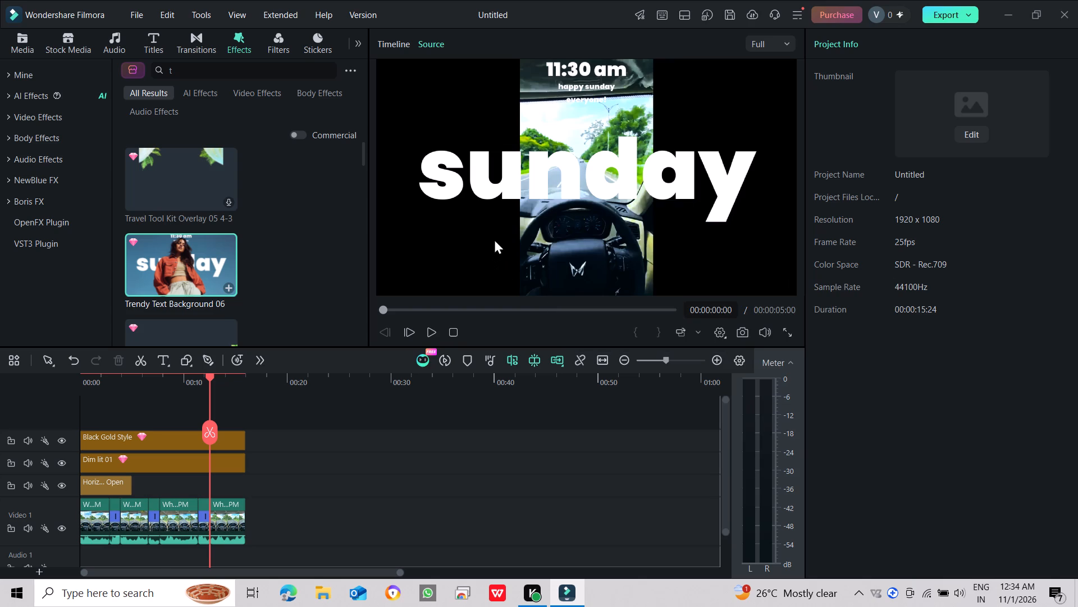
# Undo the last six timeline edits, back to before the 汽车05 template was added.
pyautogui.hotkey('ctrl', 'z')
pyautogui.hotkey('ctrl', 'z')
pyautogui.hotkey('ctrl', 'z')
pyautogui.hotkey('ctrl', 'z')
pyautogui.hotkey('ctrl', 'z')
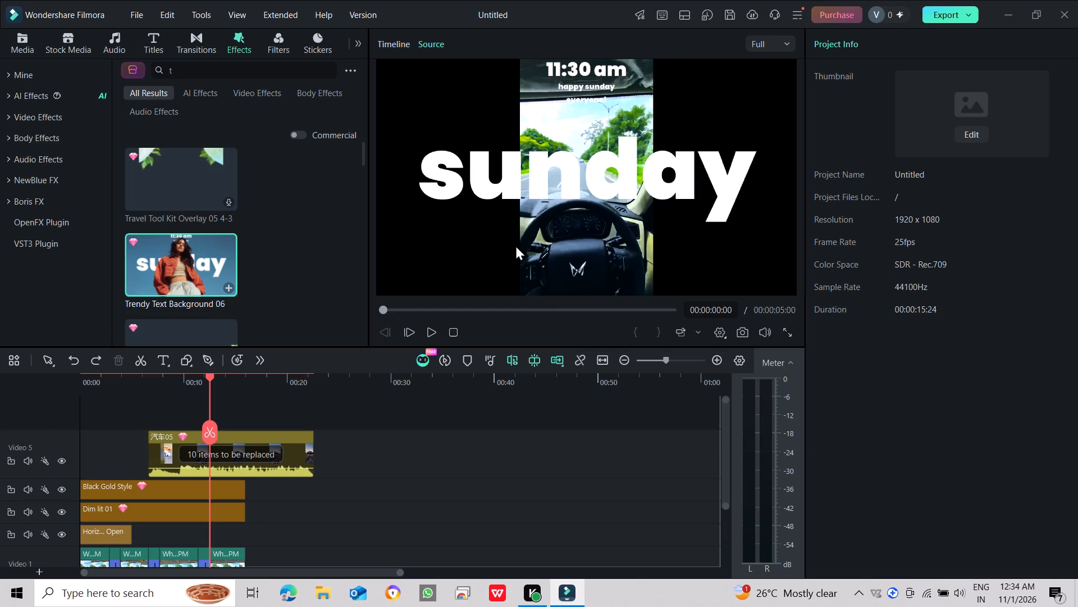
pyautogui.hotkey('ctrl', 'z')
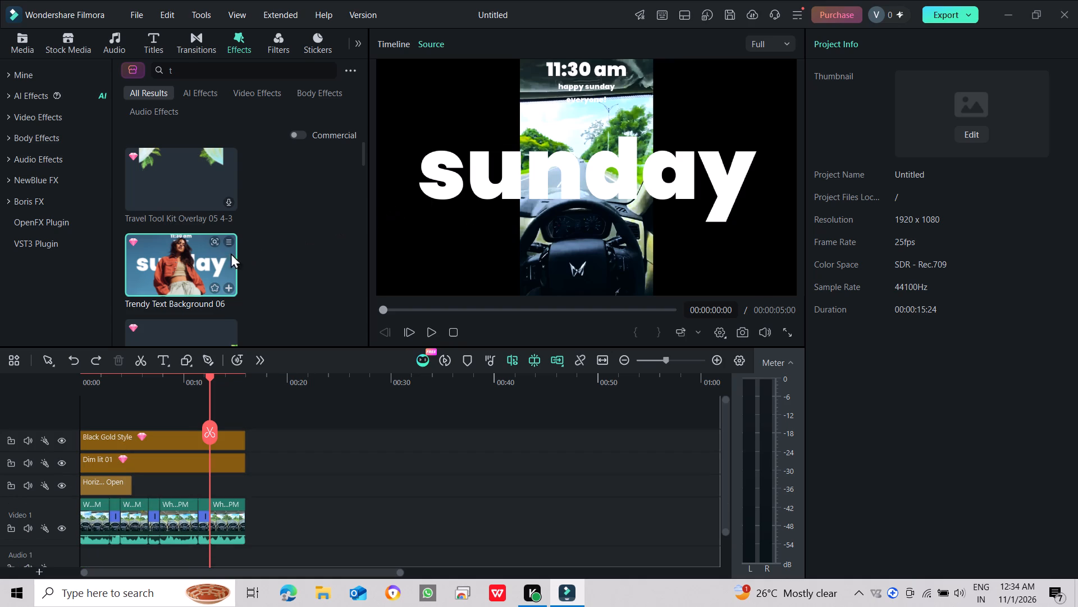
# Play the Trendy Text Background 06 effect preview.
pyautogui.click(428, 322)
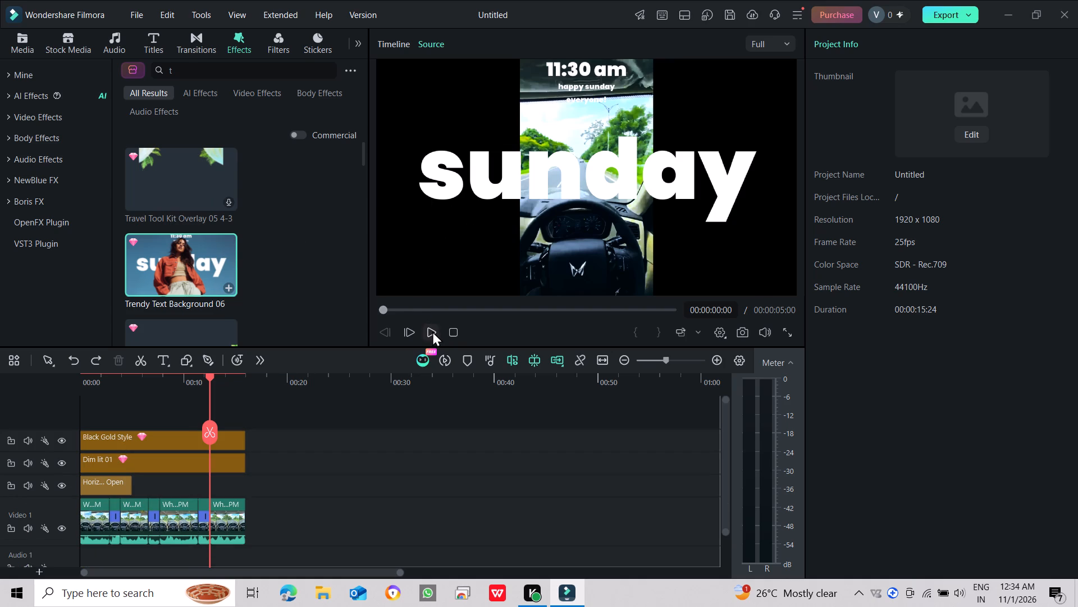
pyautogui.click(432, 331)
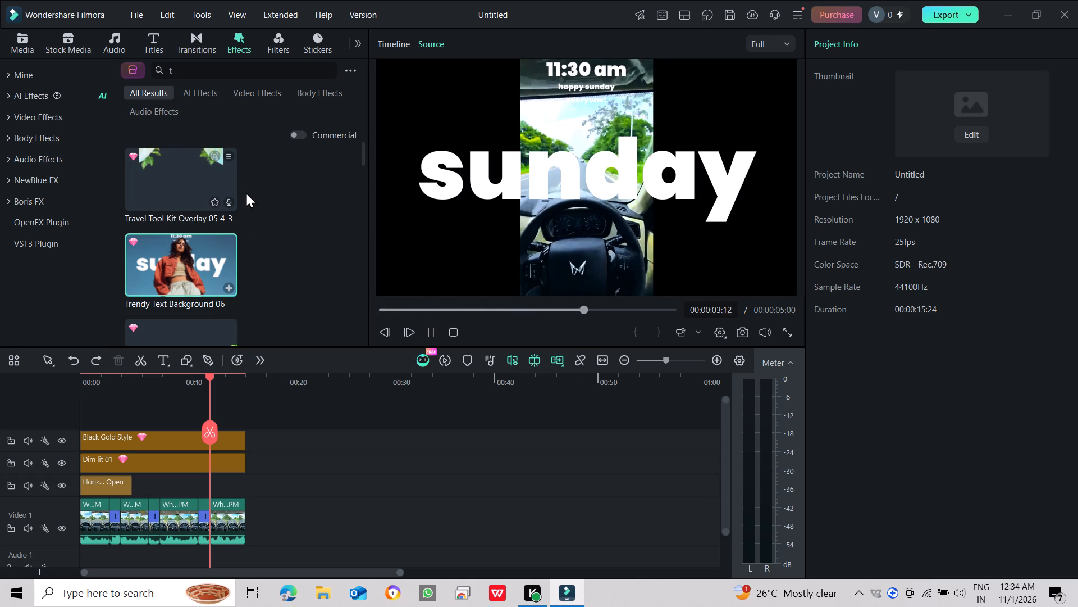
# Return to the filters library and play the edited driving clip's timeline from the beginning to review it.
pyautogui.click(281, 37)
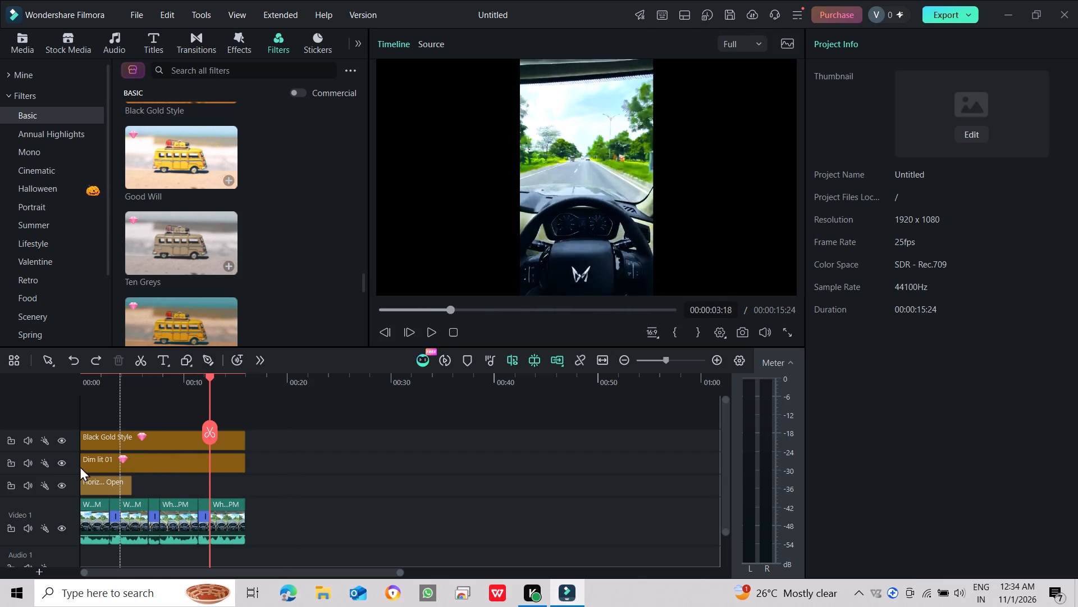
pyautogui.click(422, 334)
pyautogui.click(369, 302)
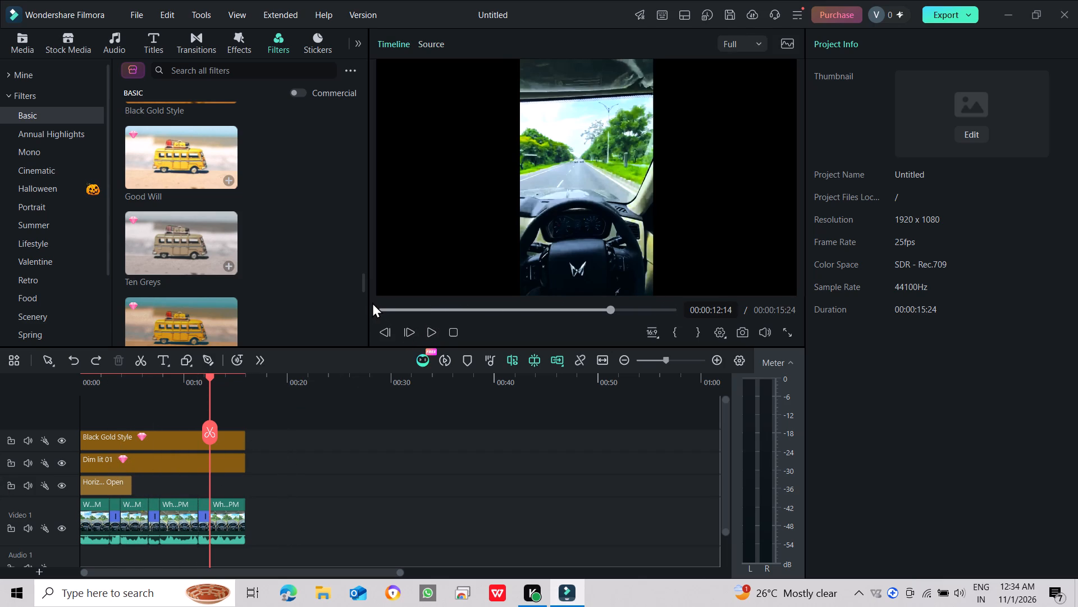
pyautogui.moveTo(377, 307); pyautogui.dragTo(367, 312)
pyautogui.moveTo(400, 304); pyautogui.dragTo(360, 315)
pyautogui.moveTo(360, 315); pyautogui.dragTo(359, 311)
pyautogui.moveTo(391, 307); pyautogui.dragTo(339, 318)
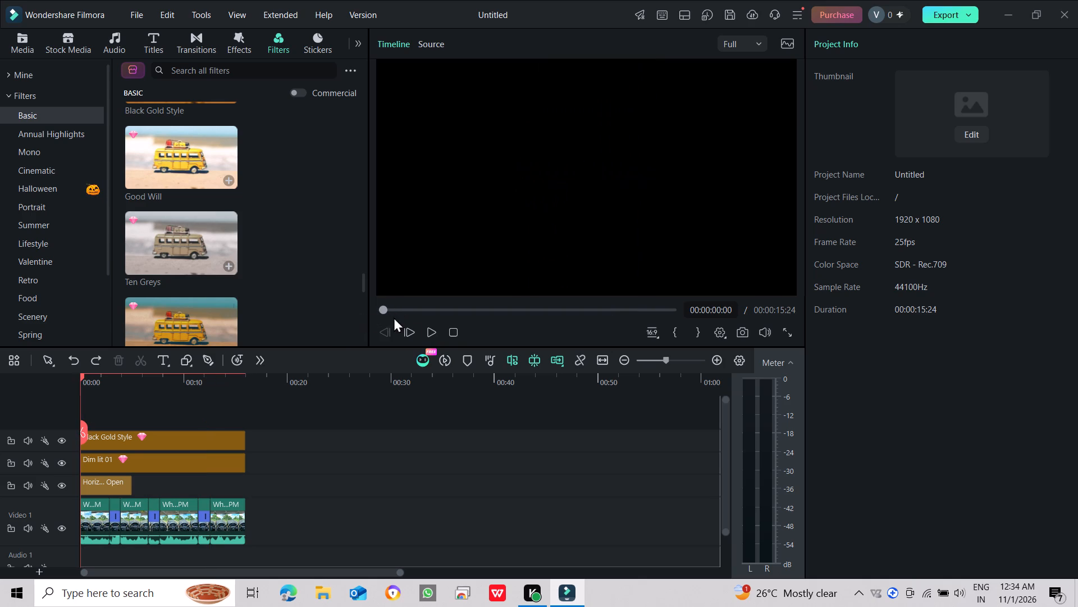
pyautogui.click(424, 335)
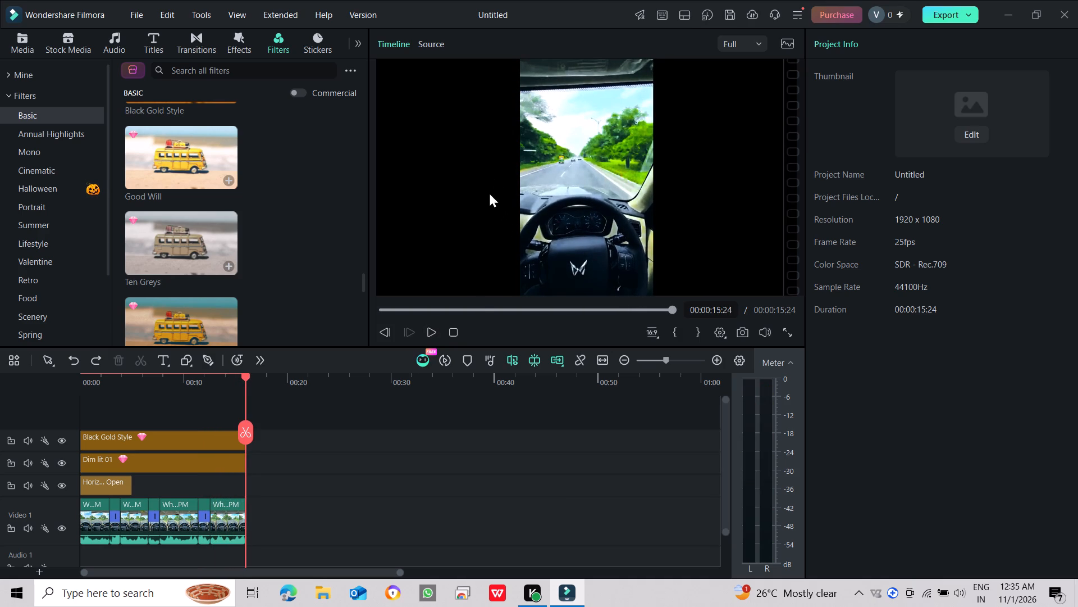
# Save the project as Untitled 1 in the Videos folder.
pyautogui.hotkey('ctrl', 's')
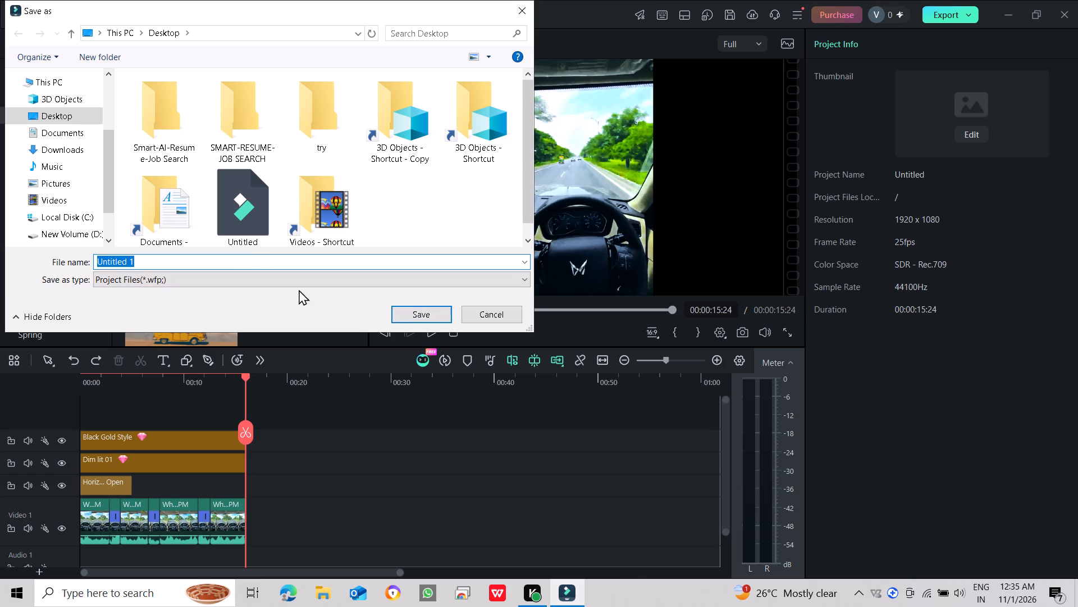
pyautogui.click(78, 201)
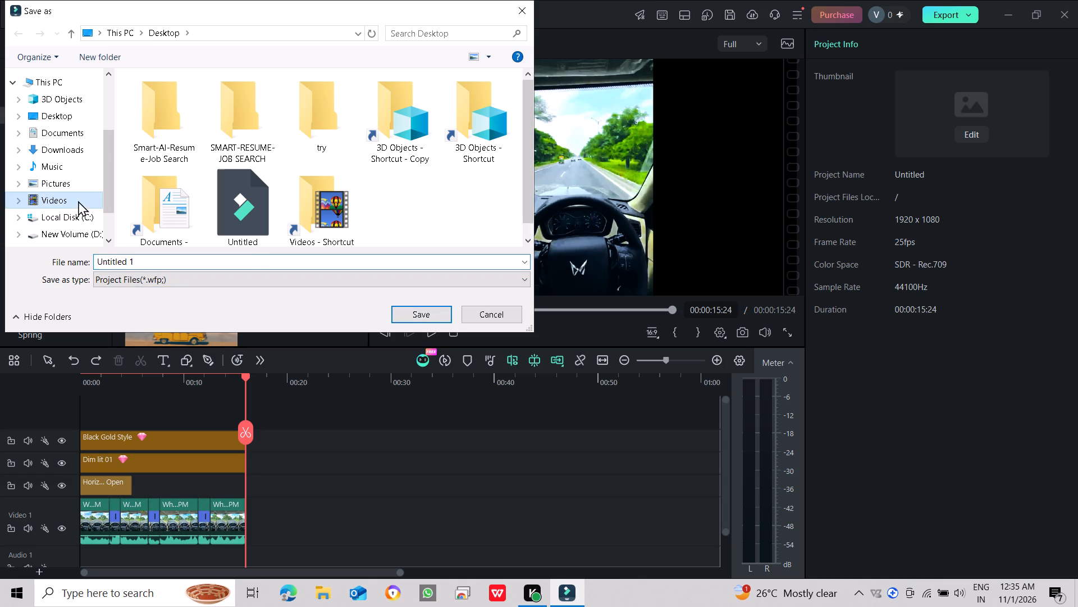
pyautogui.click(403, 316)
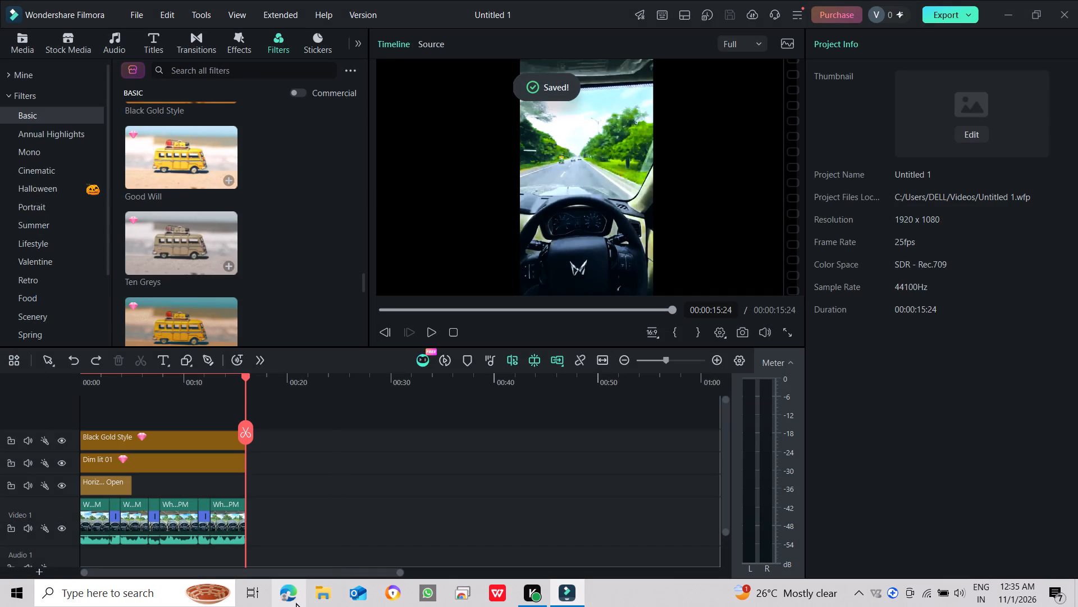
# Open the saved Untitled 1 project from the Videos folder in File Explorer and play its timeline in Filmora.
pyautogui.click(326, 604)
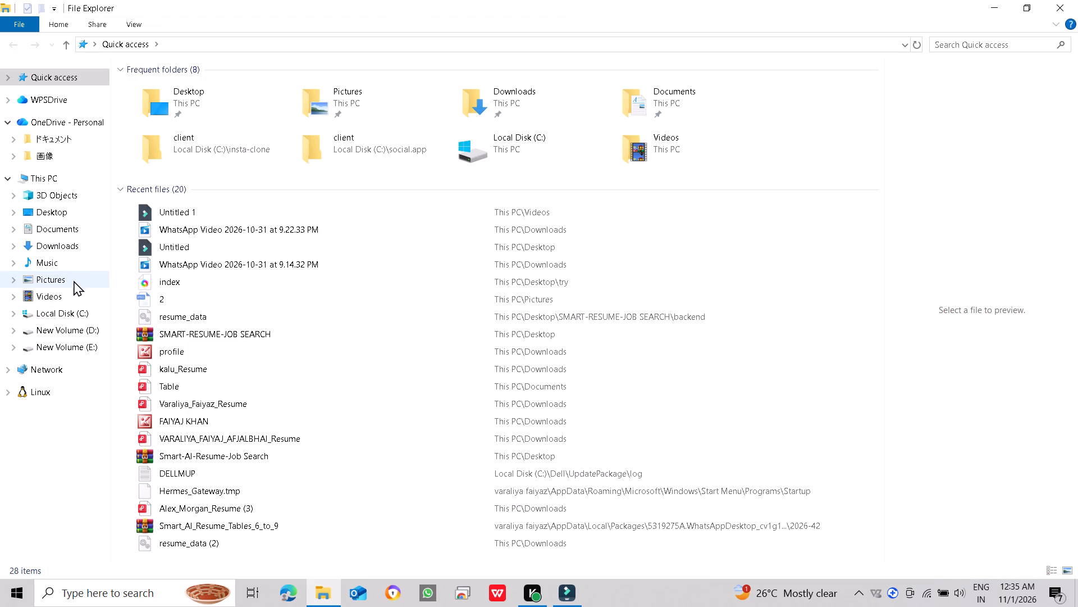
pyautogui.click(74, 301)
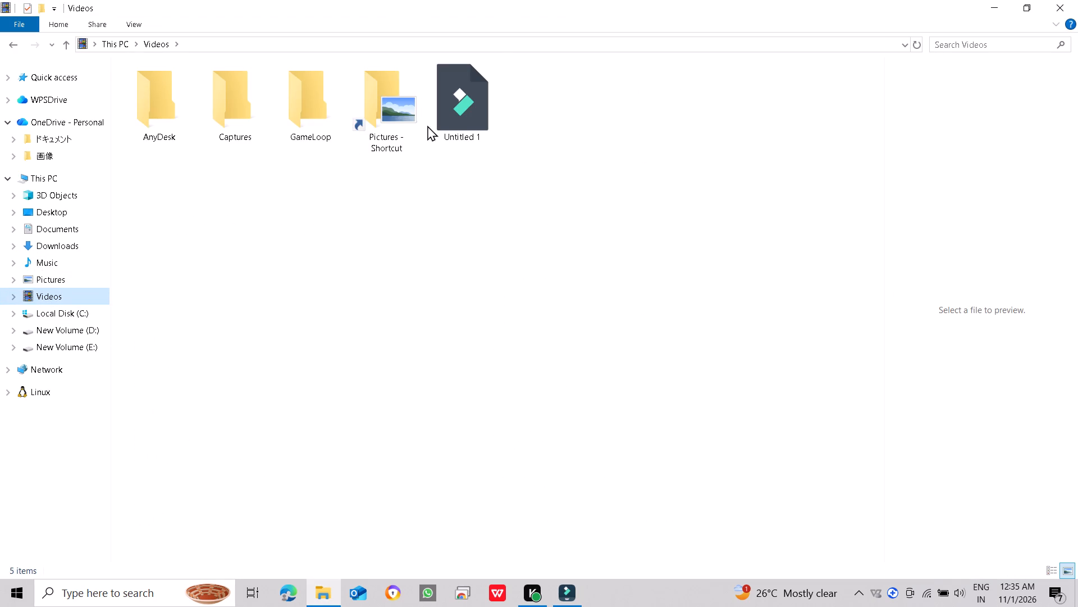
pyautogui.doubleClick(467, 115)
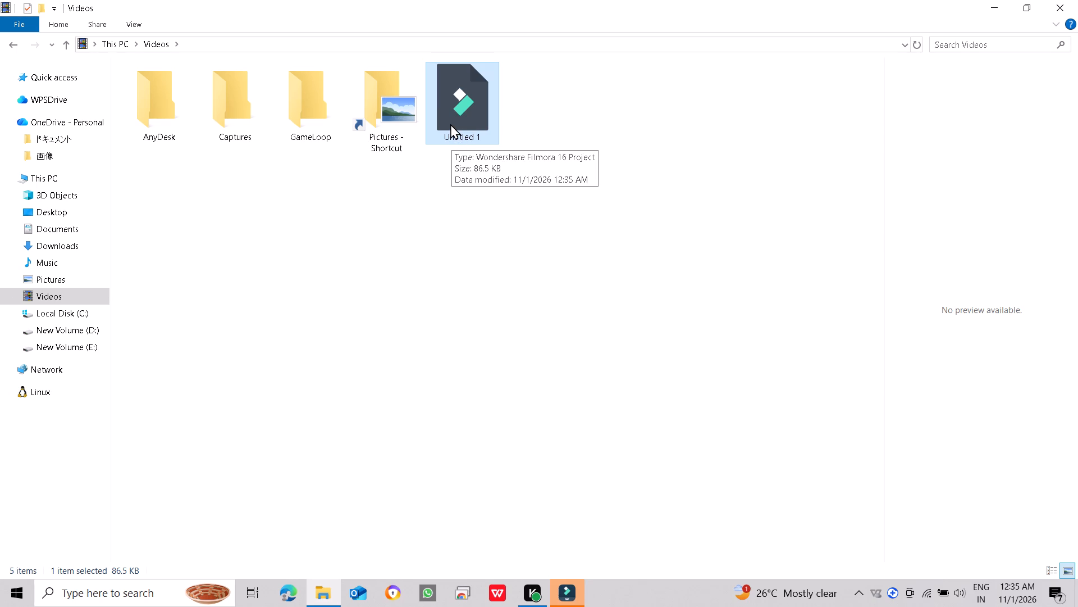
pyautogui.click(570, 594)
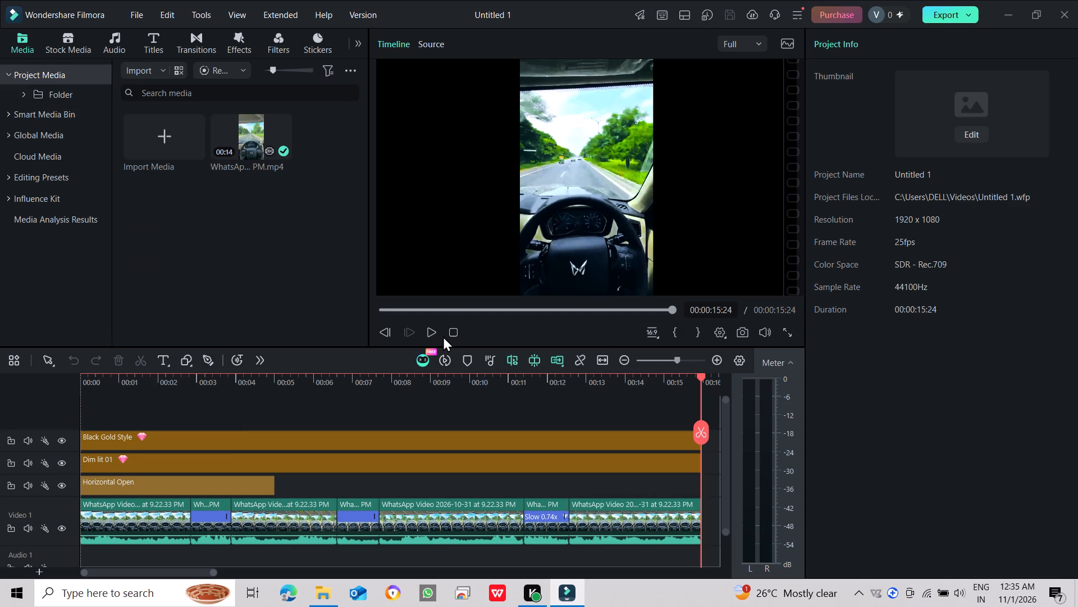
pyautogui.click(419, 335)
pyautogui.click(426, 333)
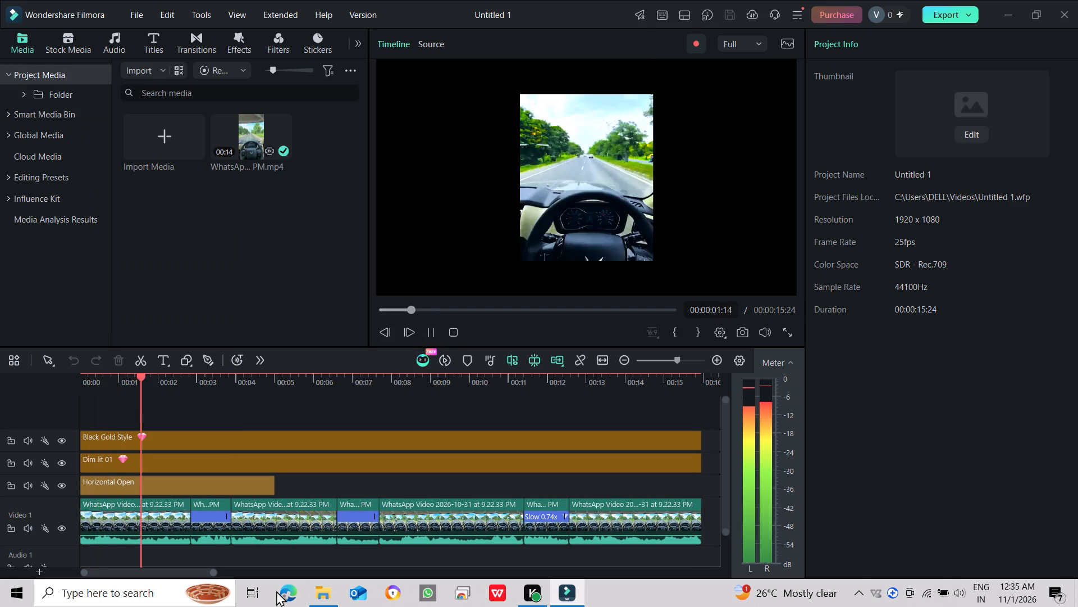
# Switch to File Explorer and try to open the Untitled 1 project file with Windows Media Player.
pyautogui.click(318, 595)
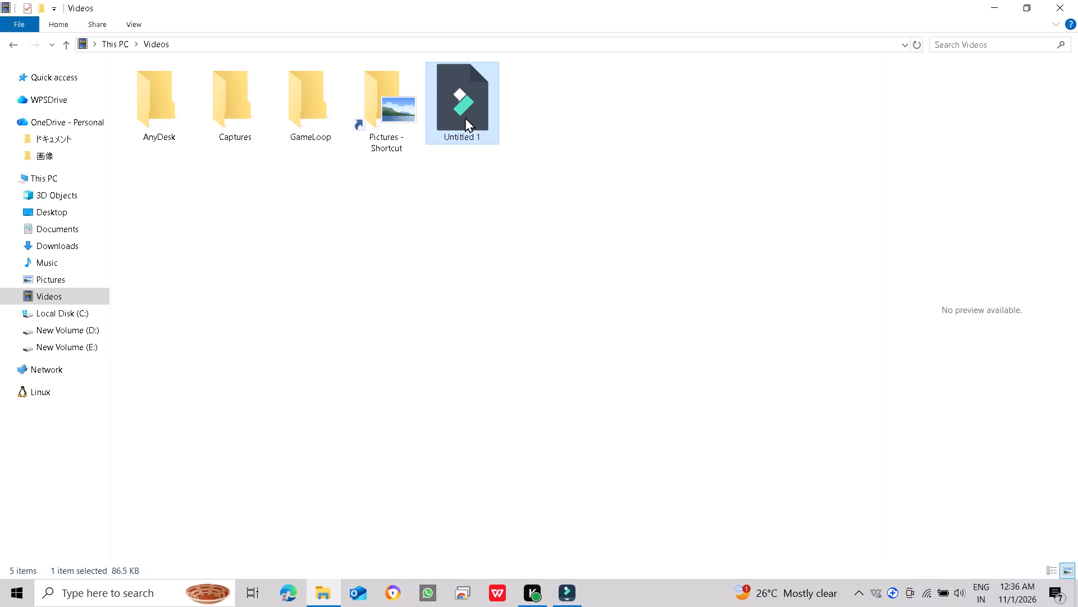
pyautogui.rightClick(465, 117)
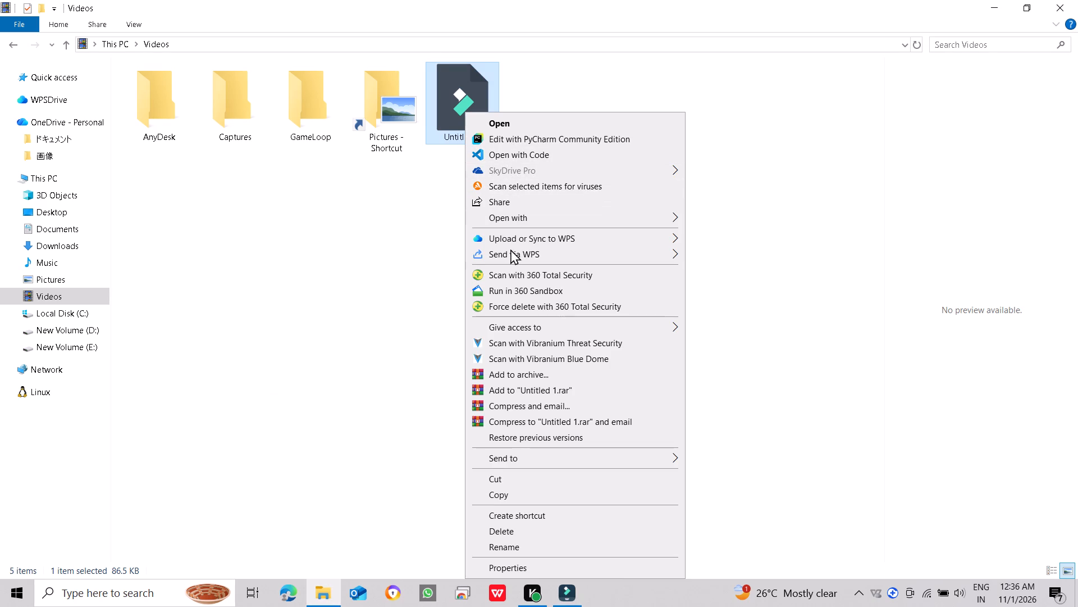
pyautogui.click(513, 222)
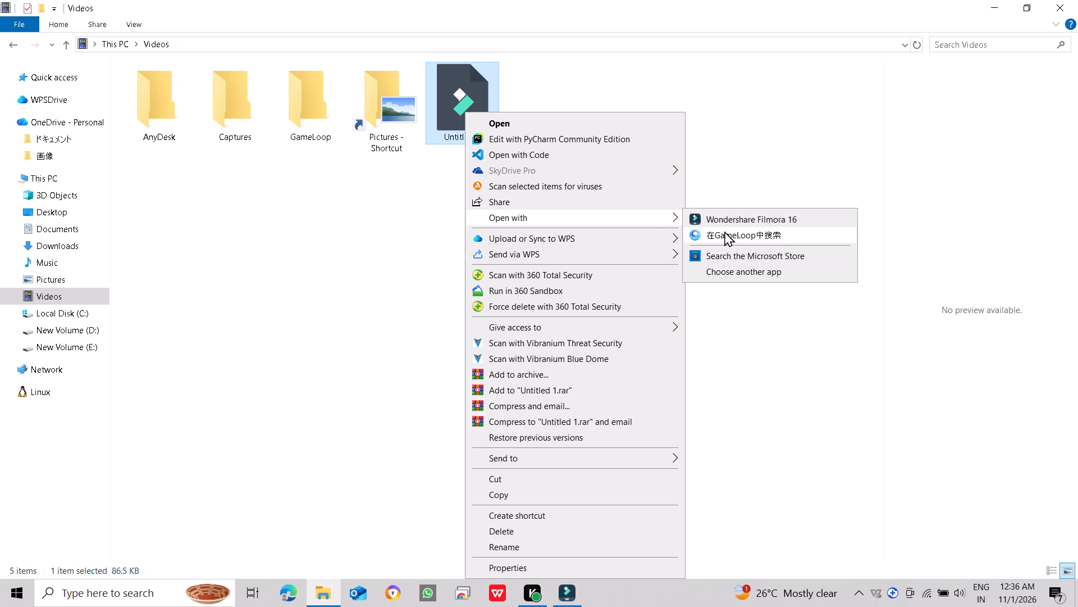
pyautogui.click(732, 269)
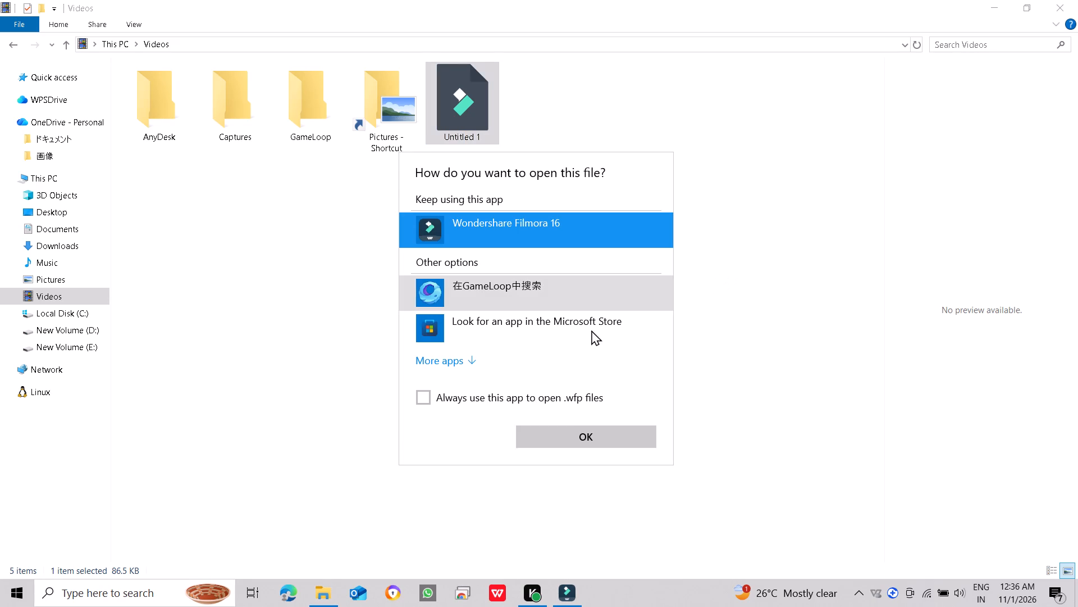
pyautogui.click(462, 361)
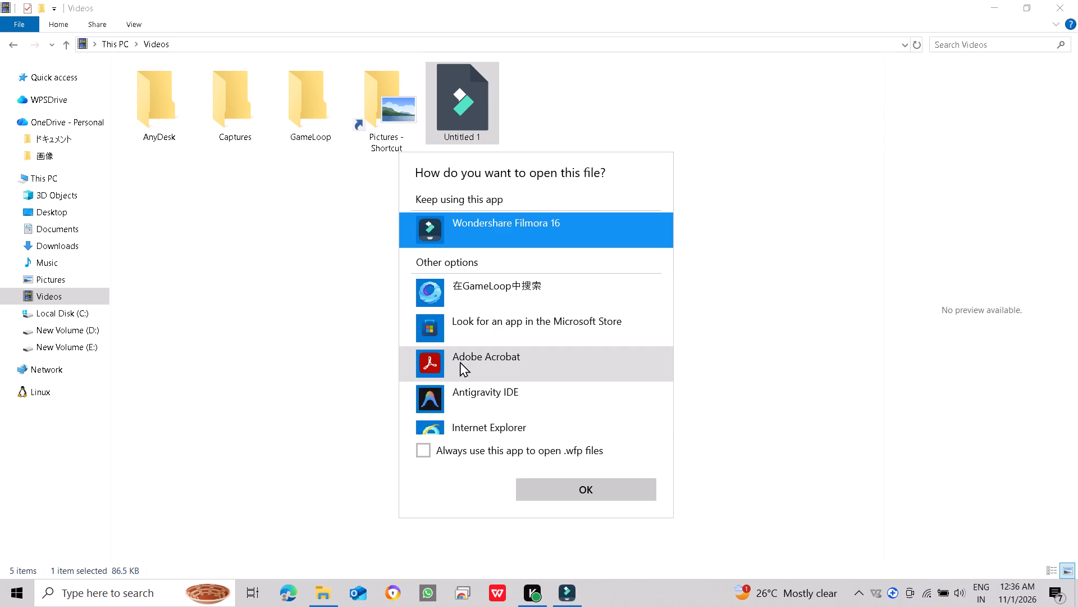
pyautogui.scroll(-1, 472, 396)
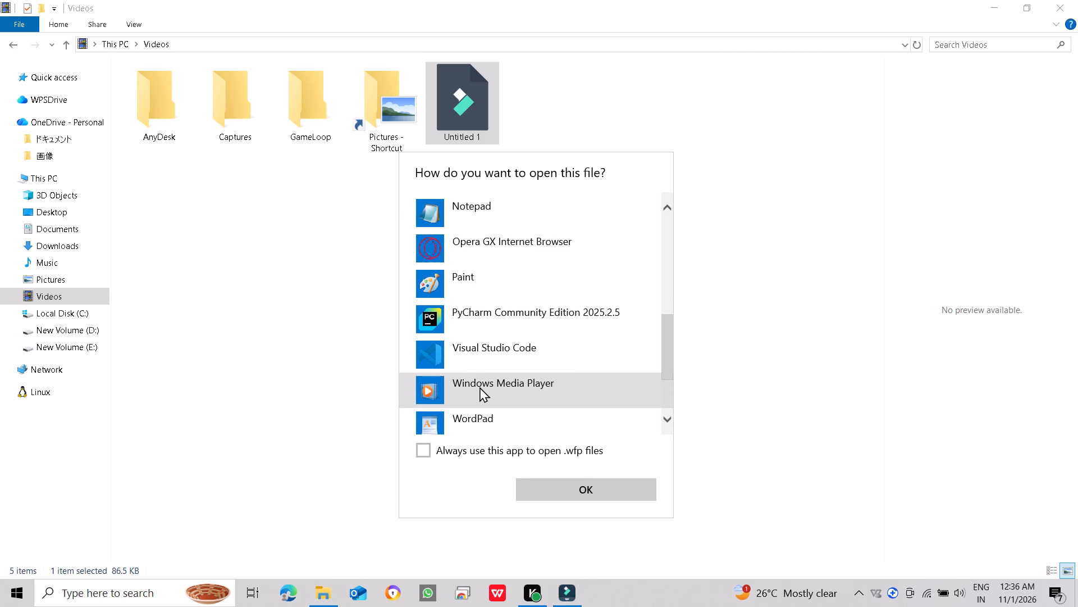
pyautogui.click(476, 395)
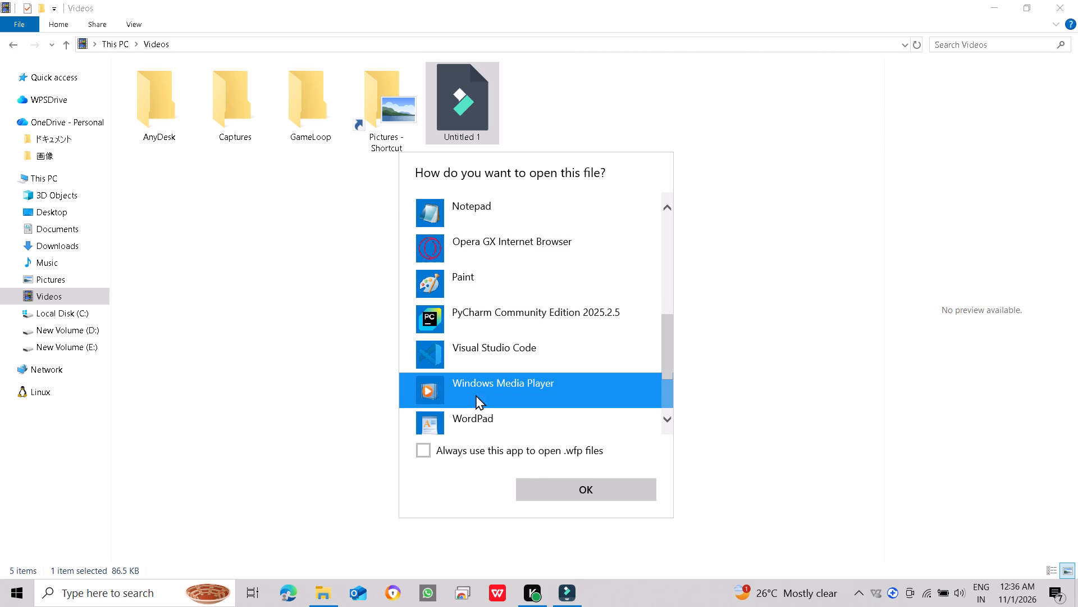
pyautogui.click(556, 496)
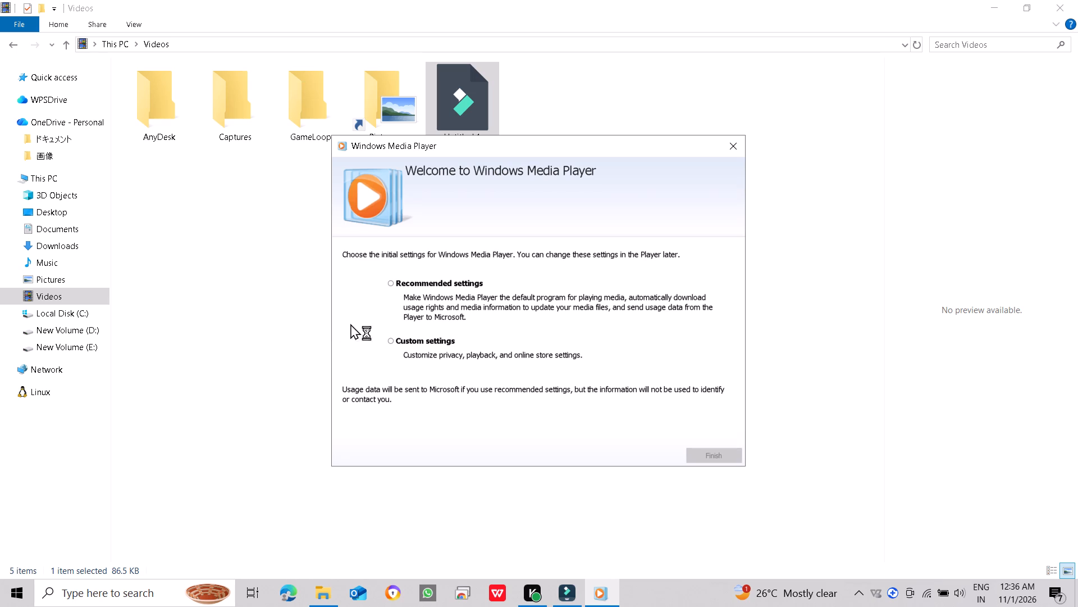
# Complete the Windows Media Player initial setup with the Recommended settings.
pyautogui.click(392, 287)
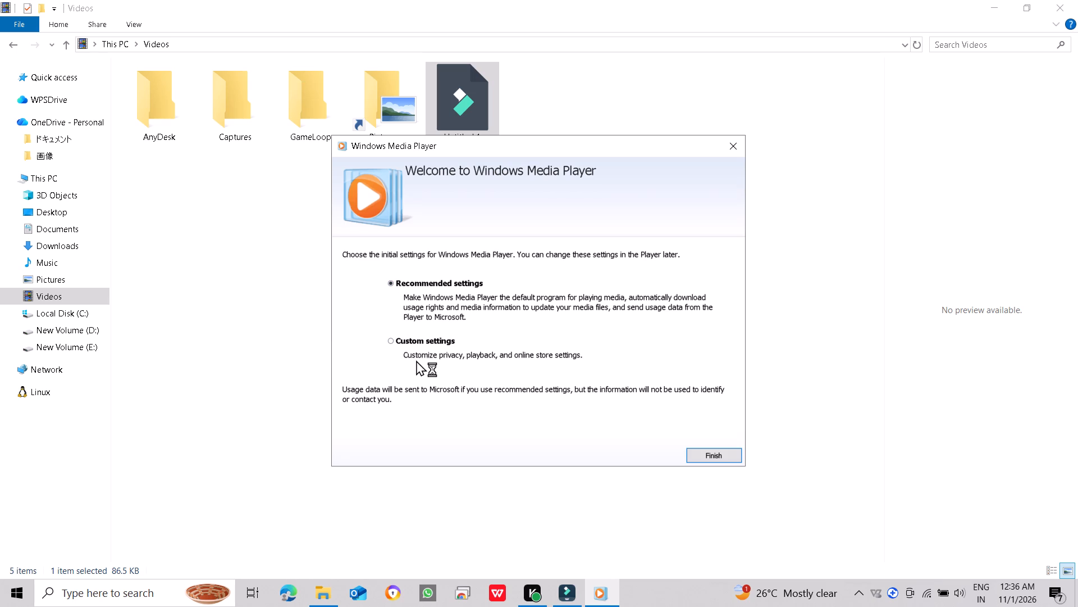
pyautogui.click(395, 342)
pyautogui.click(391, 284)
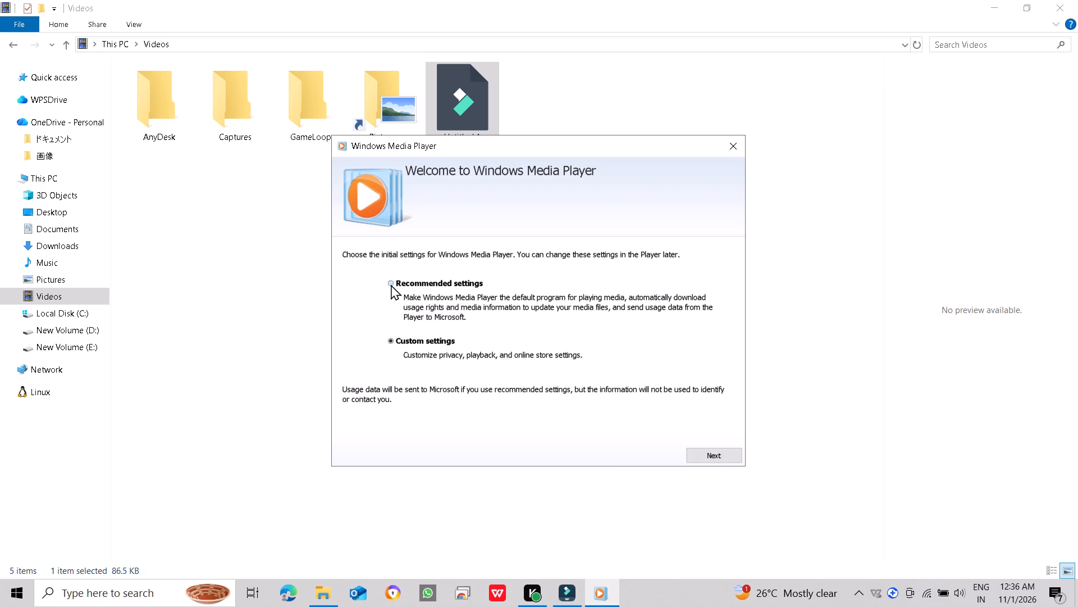
pyautogui.click(712, 460)
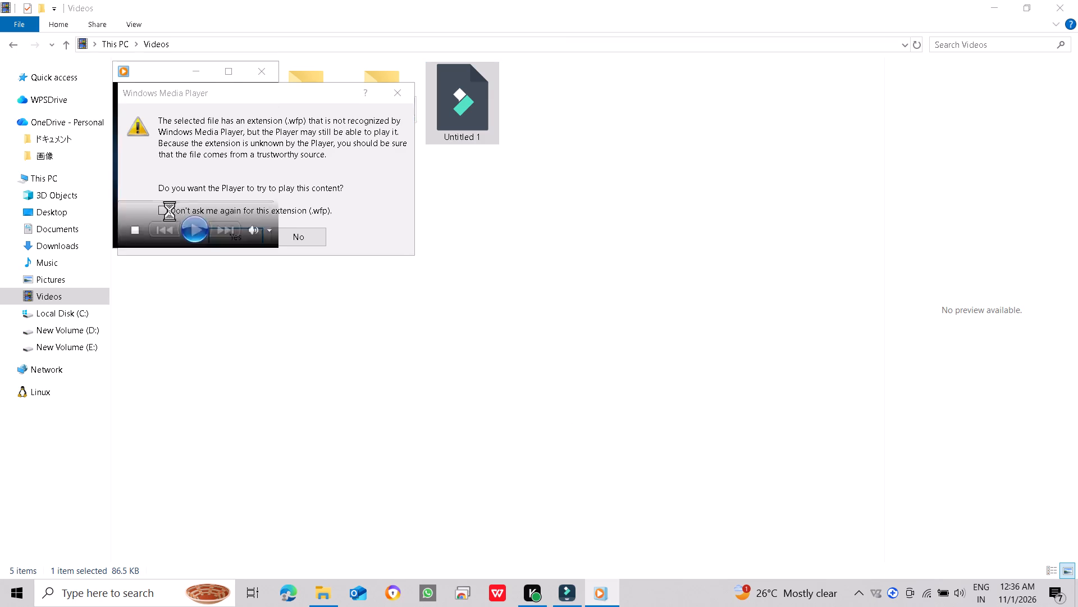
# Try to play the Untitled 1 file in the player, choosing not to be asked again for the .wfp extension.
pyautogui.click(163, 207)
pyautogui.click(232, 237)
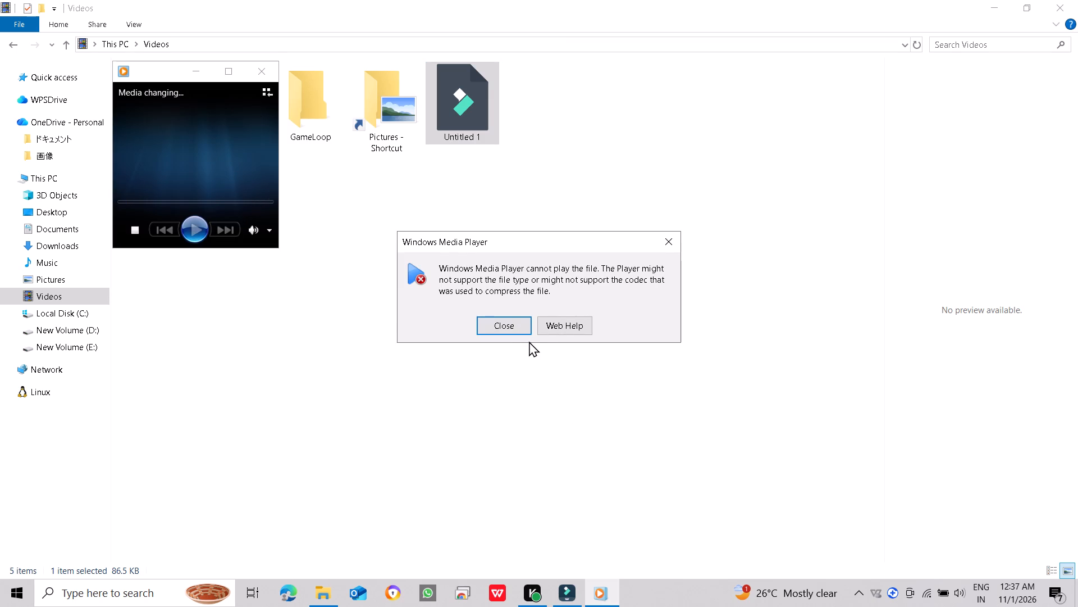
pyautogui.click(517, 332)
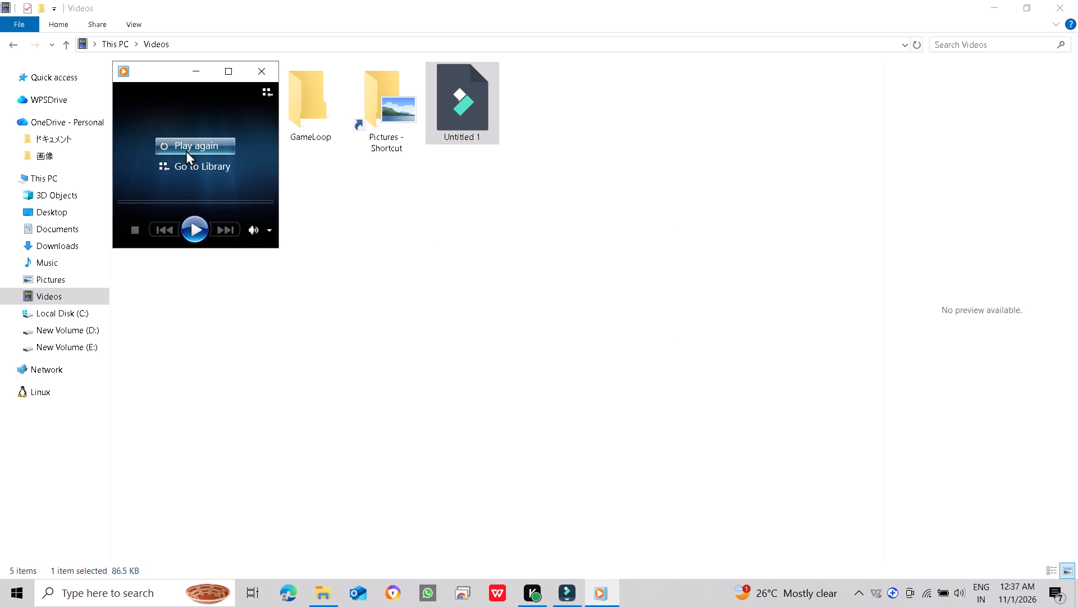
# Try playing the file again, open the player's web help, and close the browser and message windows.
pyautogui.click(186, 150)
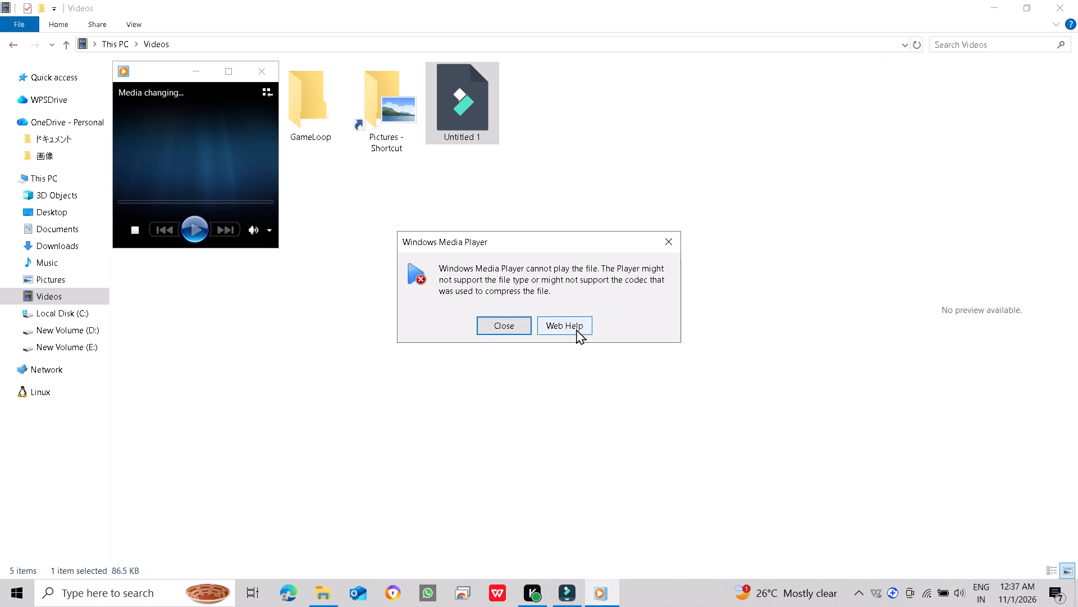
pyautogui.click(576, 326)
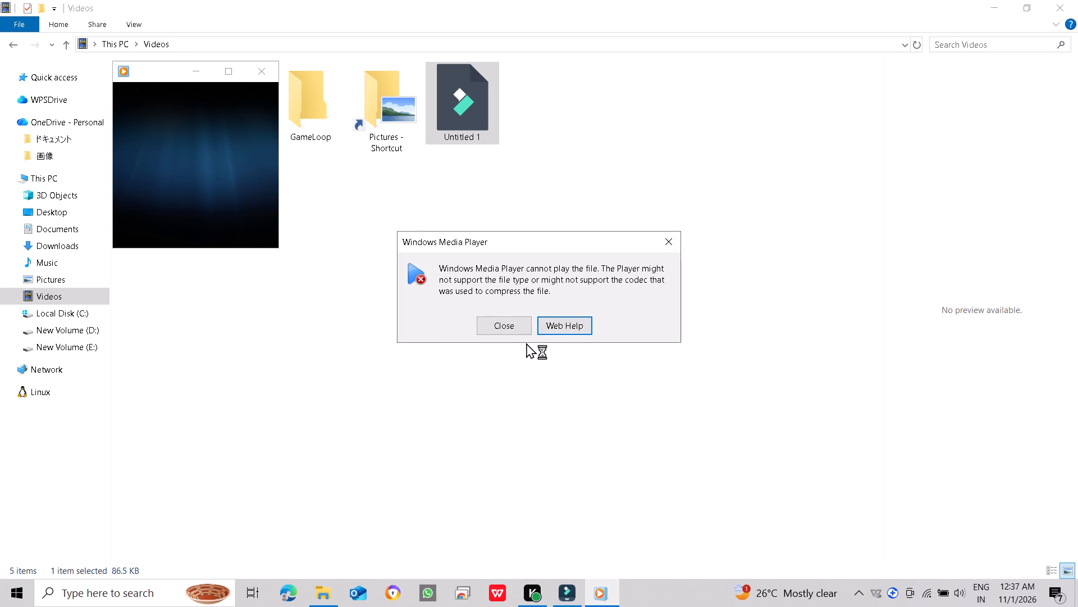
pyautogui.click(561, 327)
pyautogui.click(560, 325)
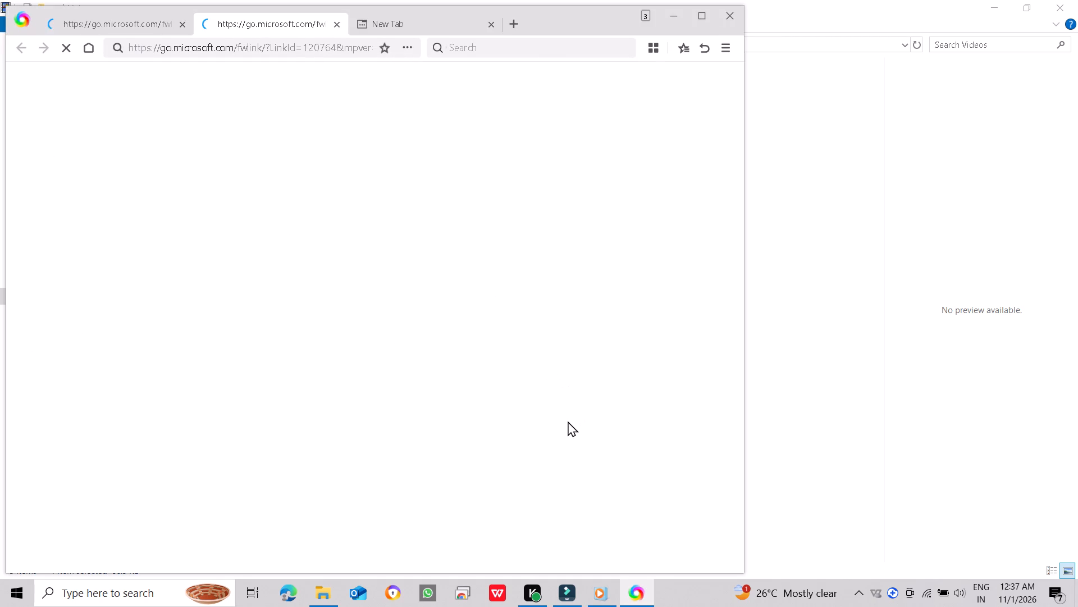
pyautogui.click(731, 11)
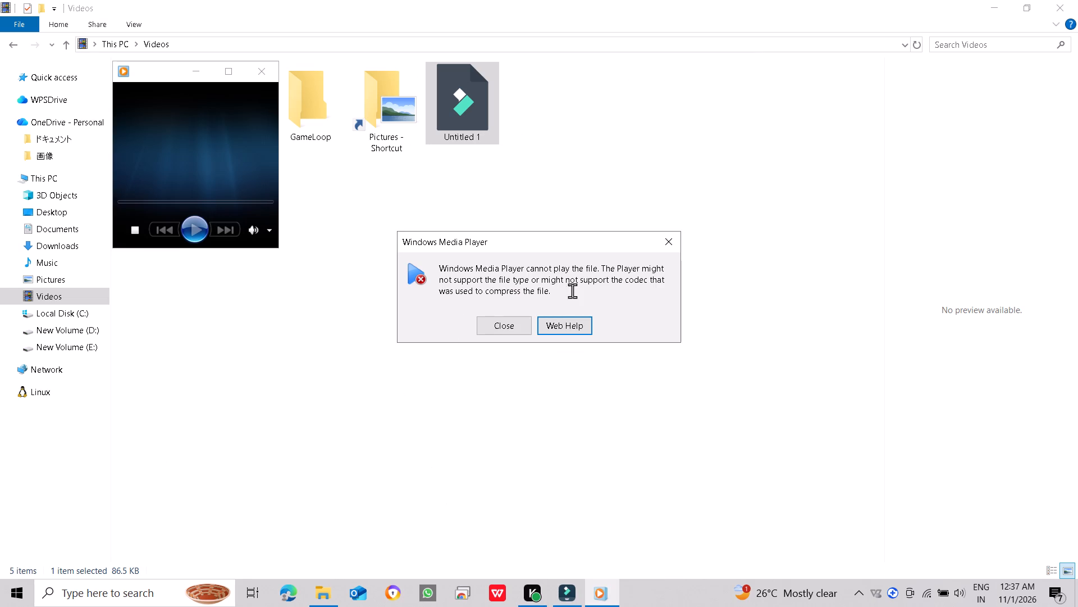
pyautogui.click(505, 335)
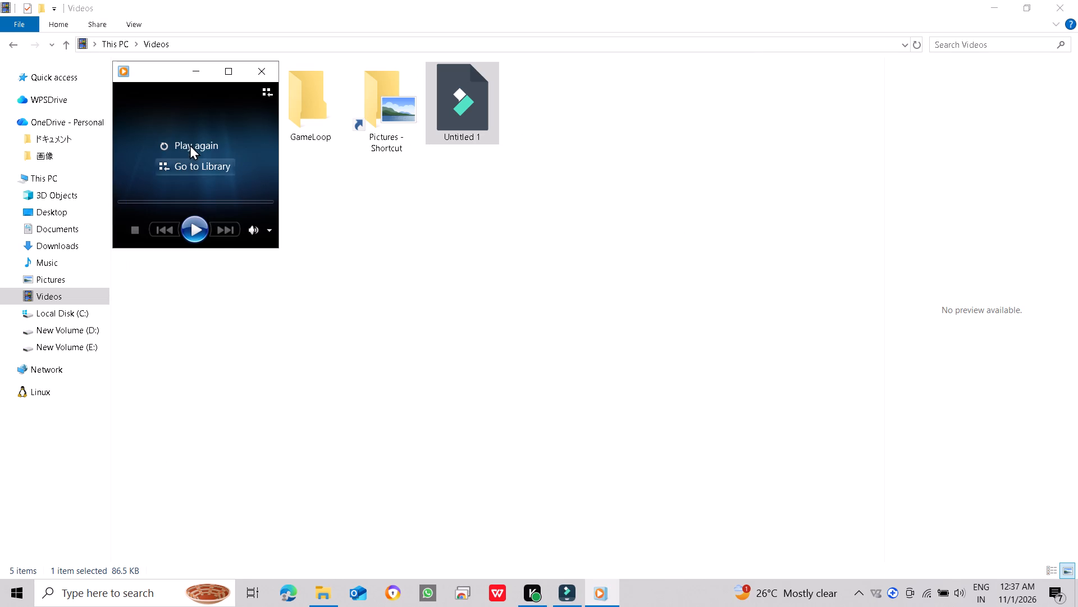
# Switch Windows Media Player to its media library.
pyautogui.click(192, 165)
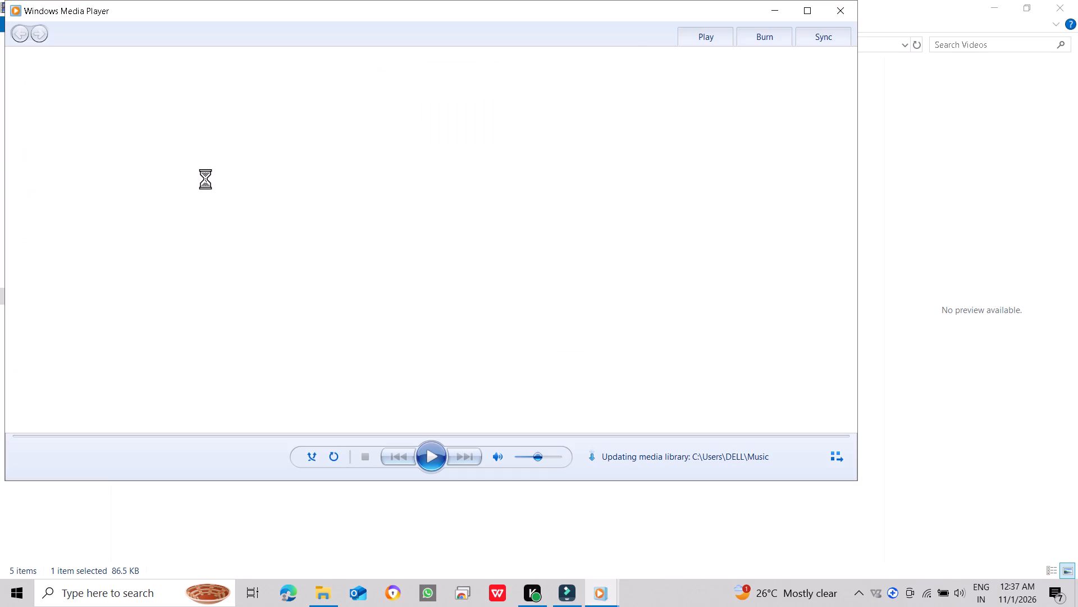
# Try playback once more, dismiss the message, and close Windows Media Player and the Videos folder window.
pyautogui.click(425, 451)
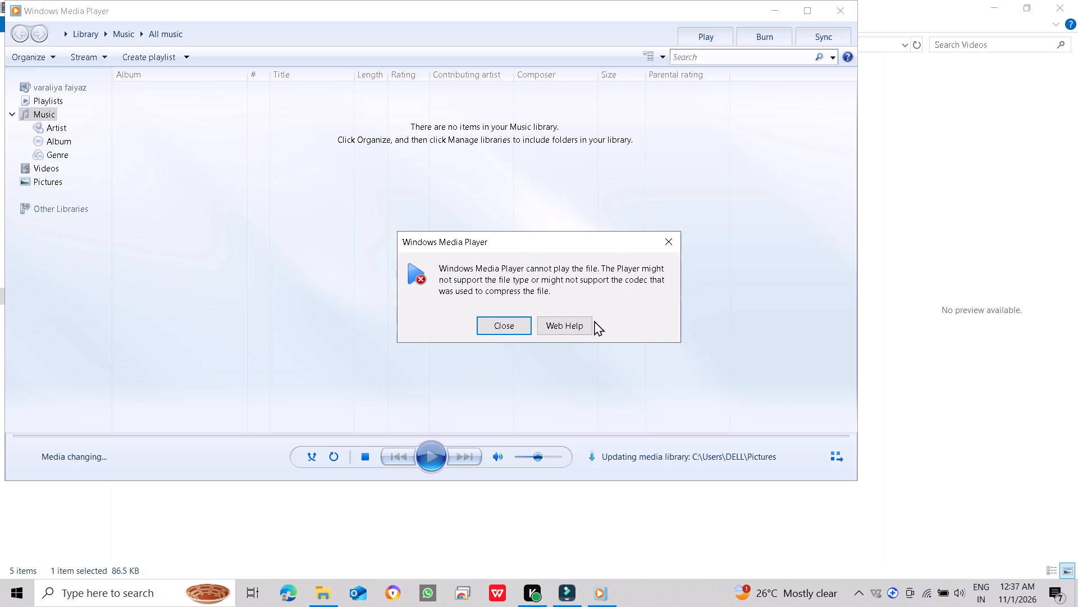
pyautogui.click(668, 251)
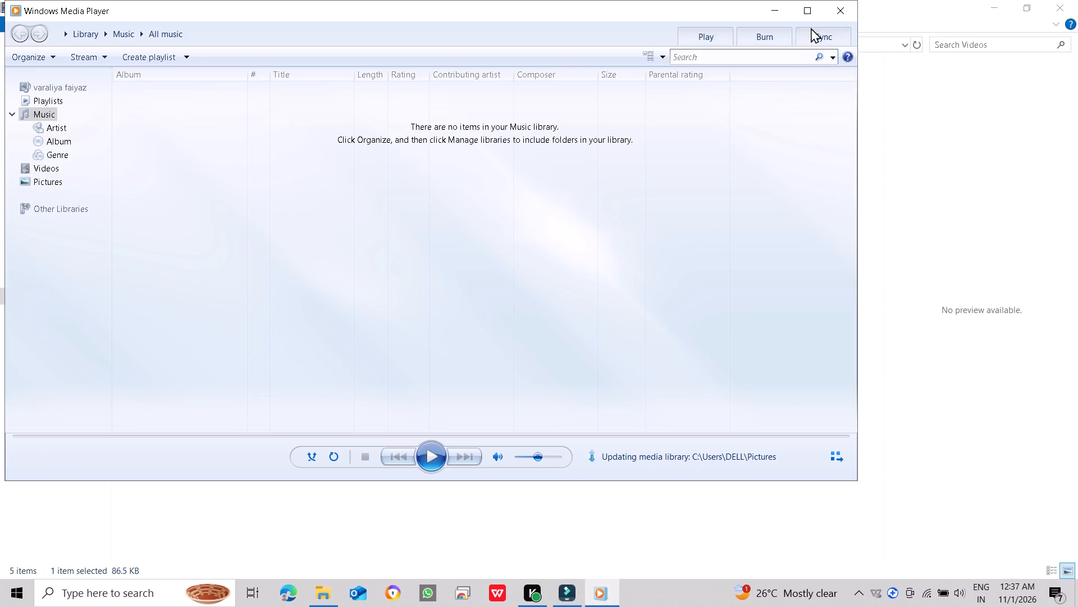
pyautogui.click(834, 9)
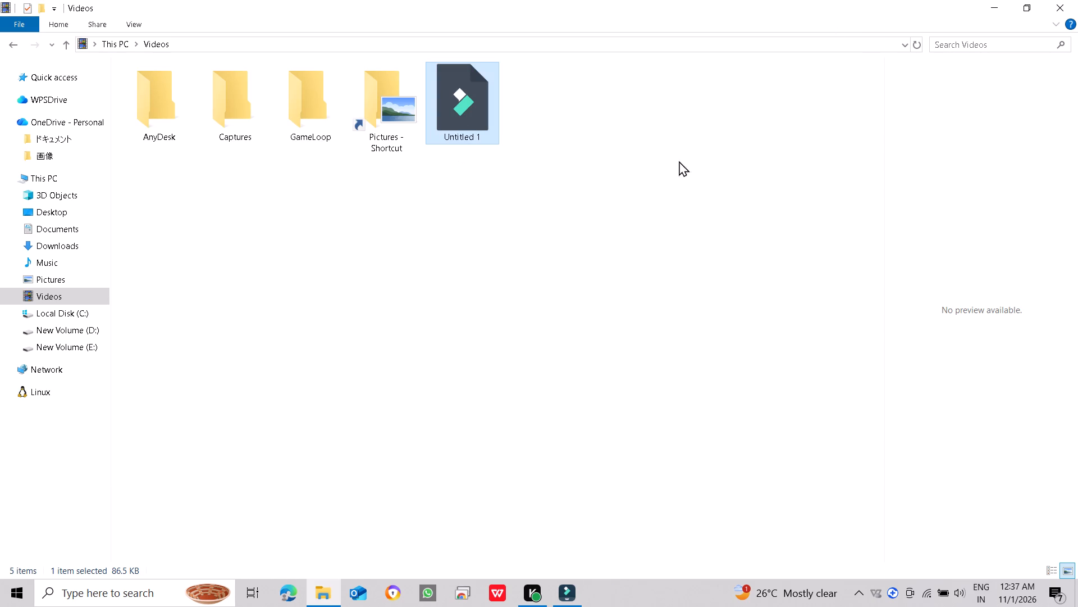
pyautogui.click(1075, 3)
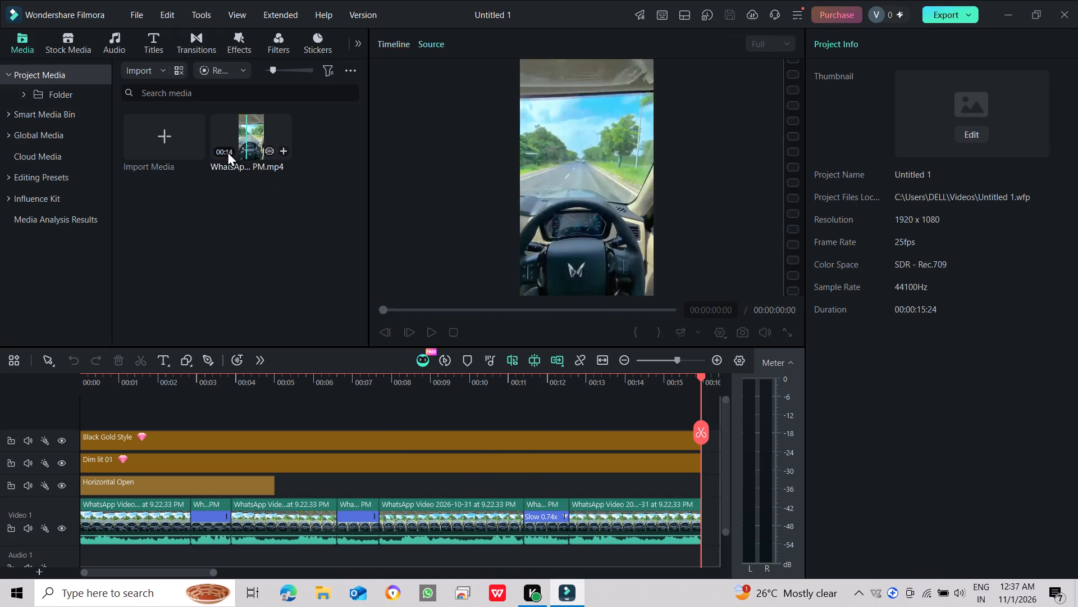
# In Filmora, import the driving clip WhatsApp Video 2026-10-31 at 9.22.33 PM from the Downloads folder into the project media.
pyautogui.click(227, 150)
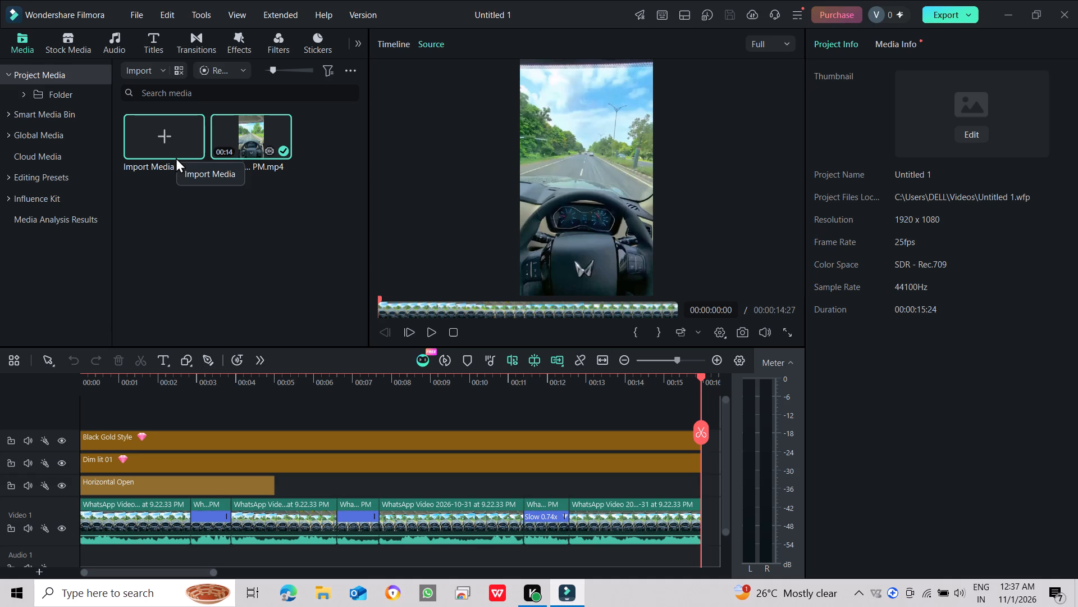
pyautogui.moveTo(172, 150); pyautogui.dragTo(171, 144)
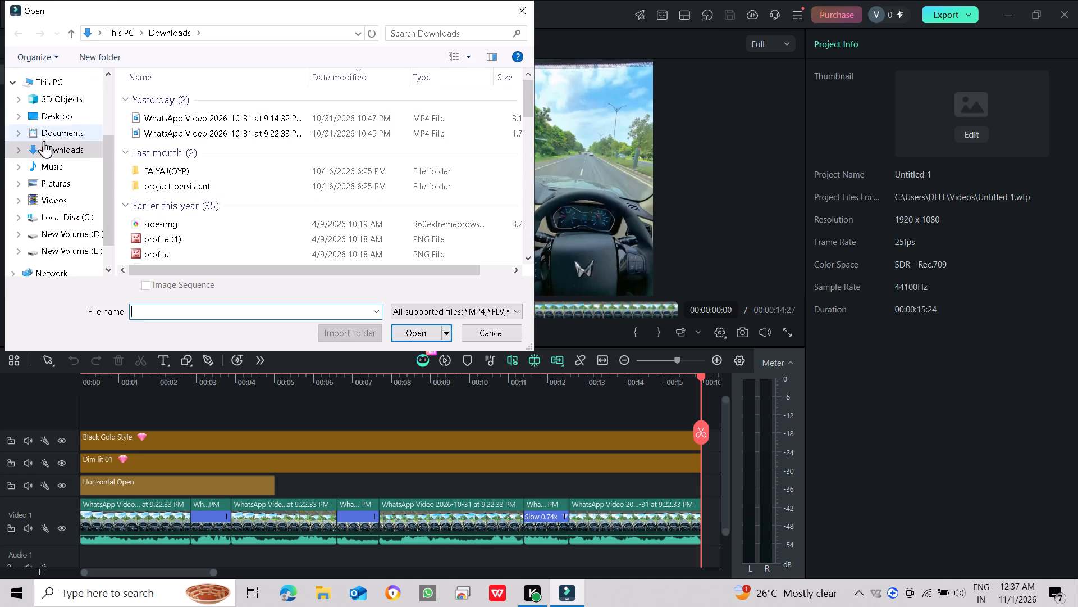
pyautogui.click(47, 204)
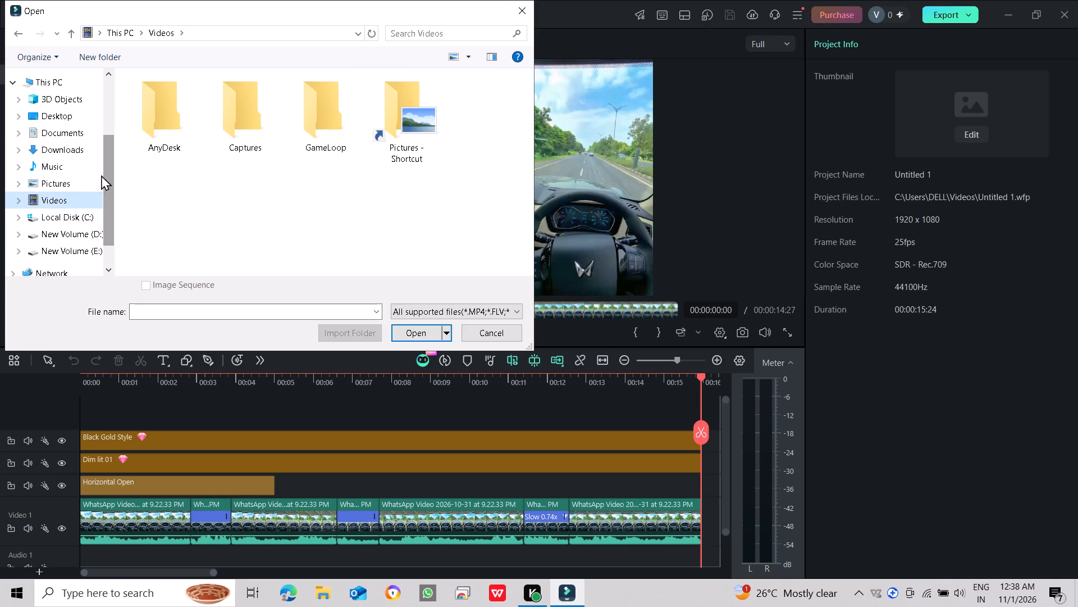
pyautogui.click(84, 182)
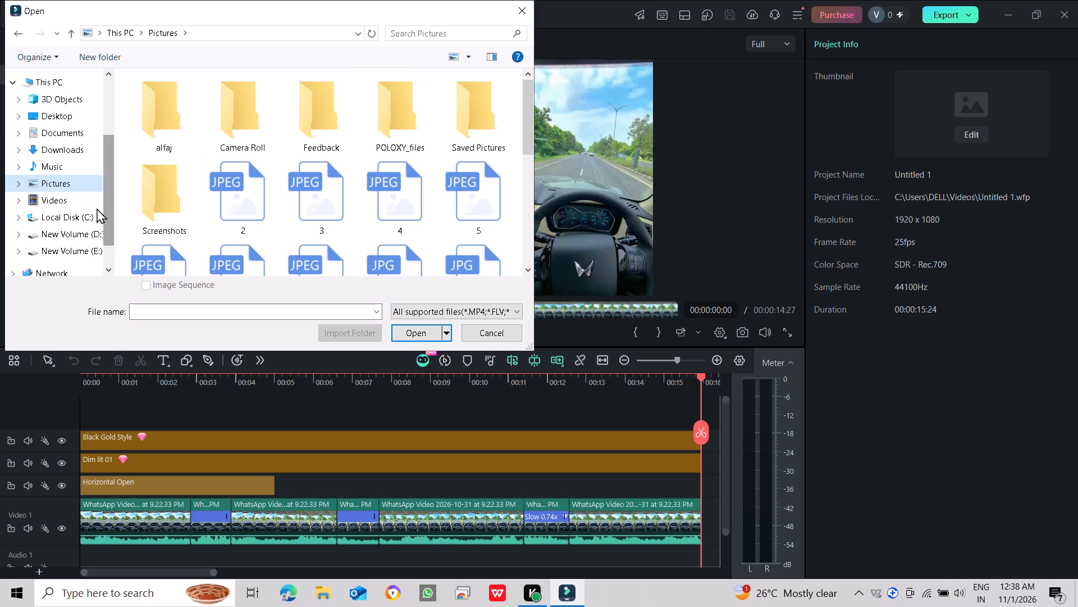
pyautogui.click(52, 148)
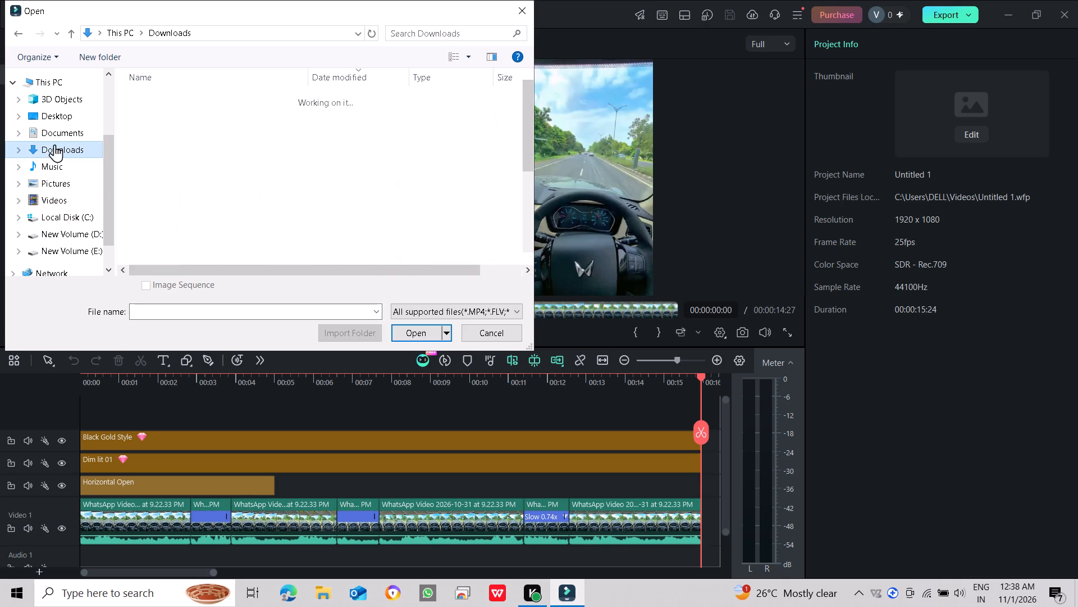
pyautogui.moveTo(190, 133); pyautogui.dragTo(176, 218)
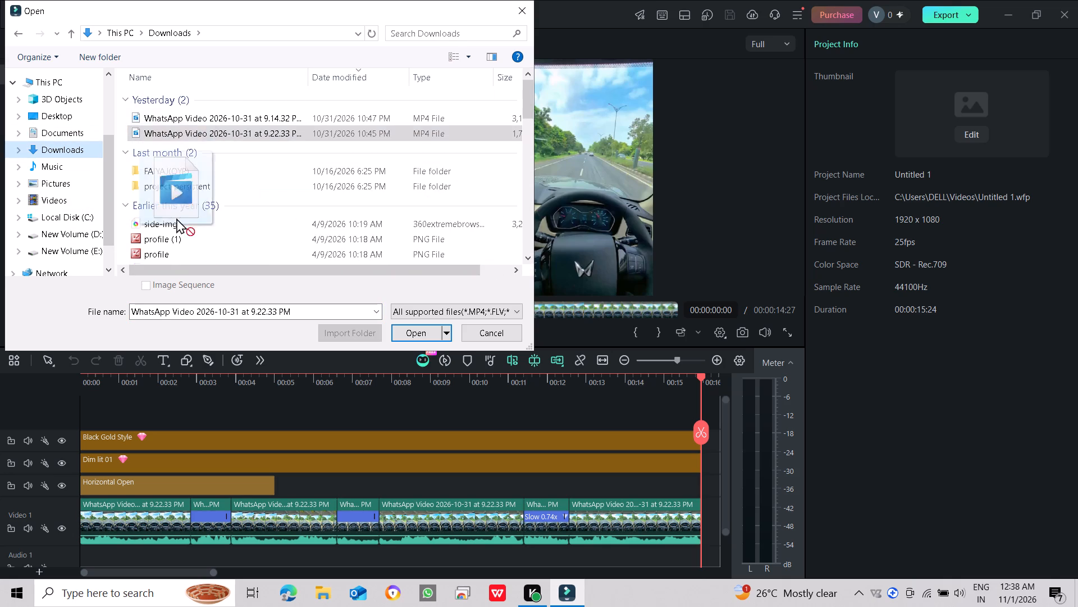
pyautogui.moveTo(176, 218); pyautogui.dragTo(200, 128)
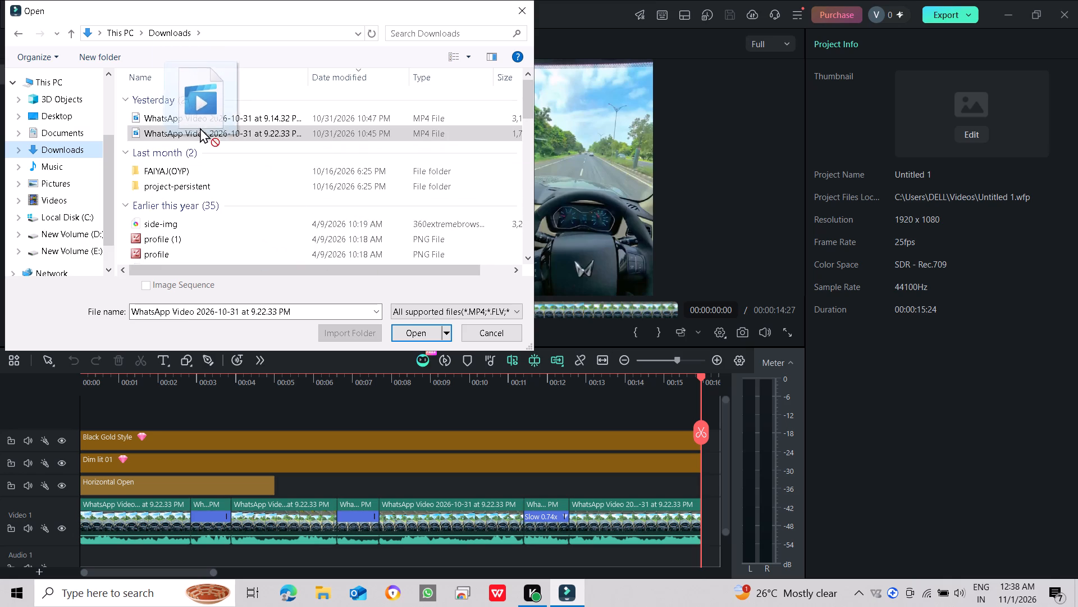
pyautogui.moveTo(200, 128); pyautogui.dragTo(201, 129)
pyautogui.click(202, 132)
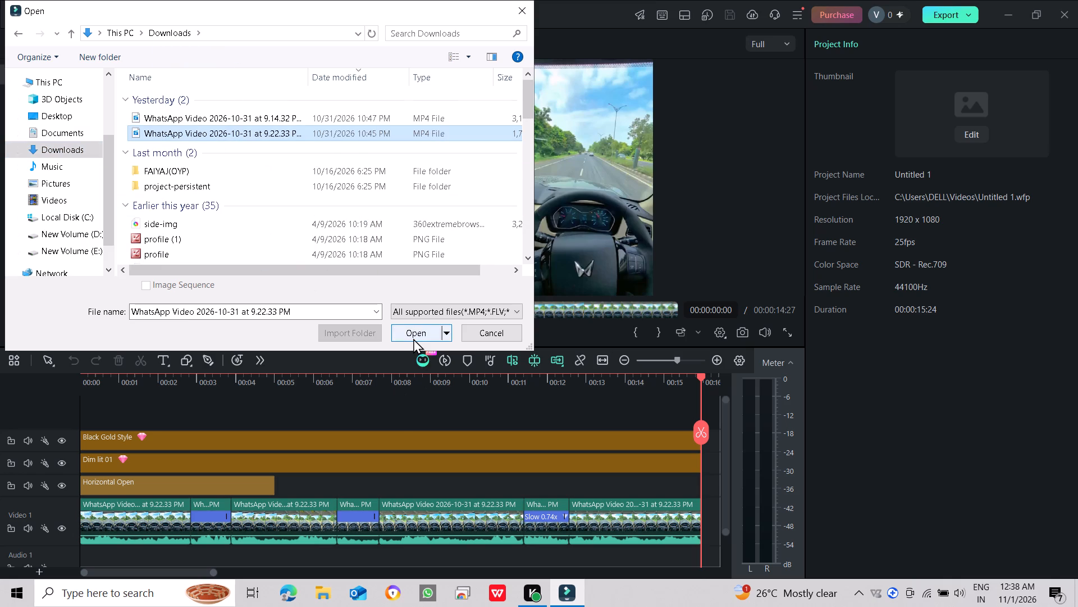
pyautogui.click(413, 338)
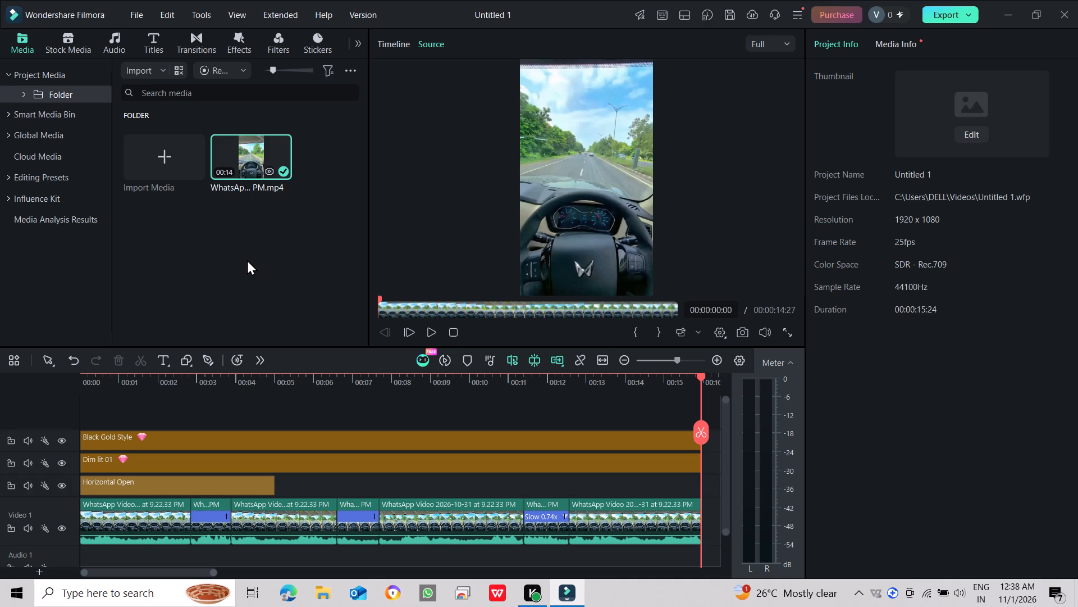
# Import WhatsApp Video 2026-10-31 at 9.14.32 PM from Downloads into the project media folder and preview it.
pyautogui.moveTo(141, 178); pyautogui.dragTo(136, 176, button='right')
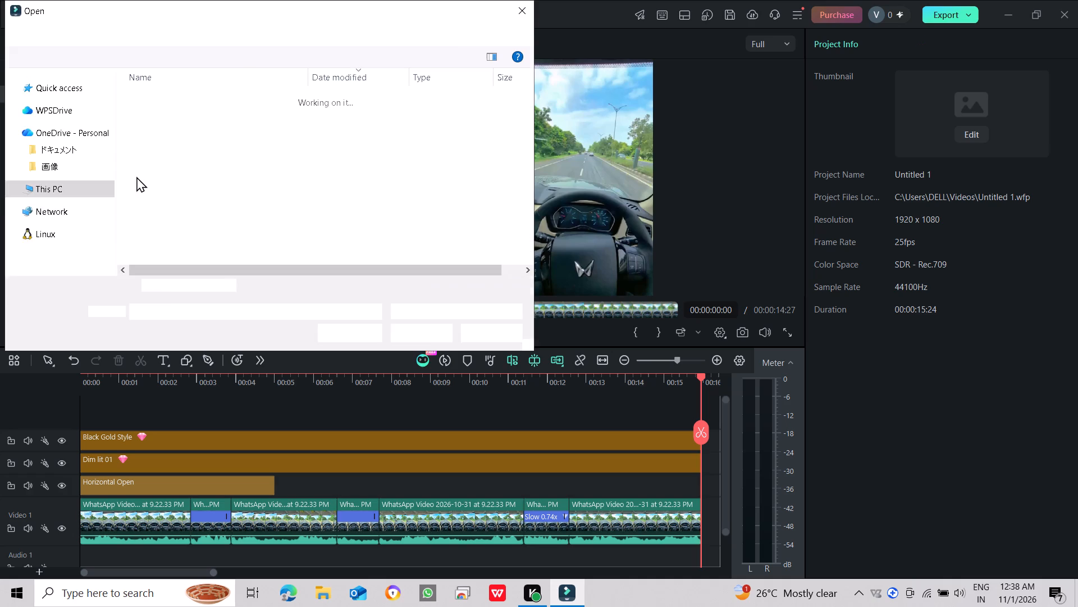
pyautogui.click(210, 121)
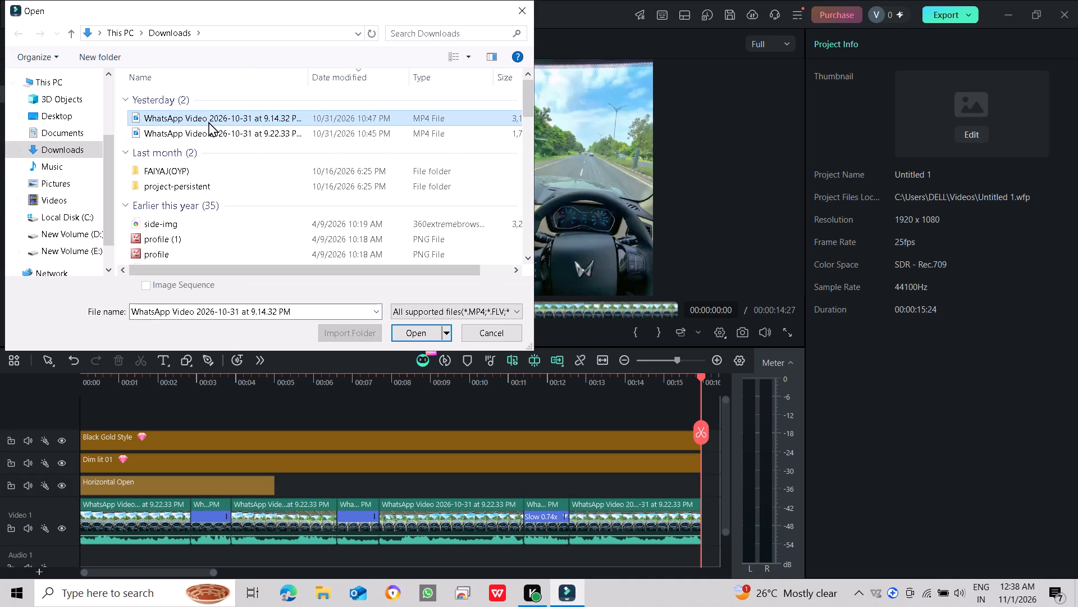
pyautogui.click(415, 331)
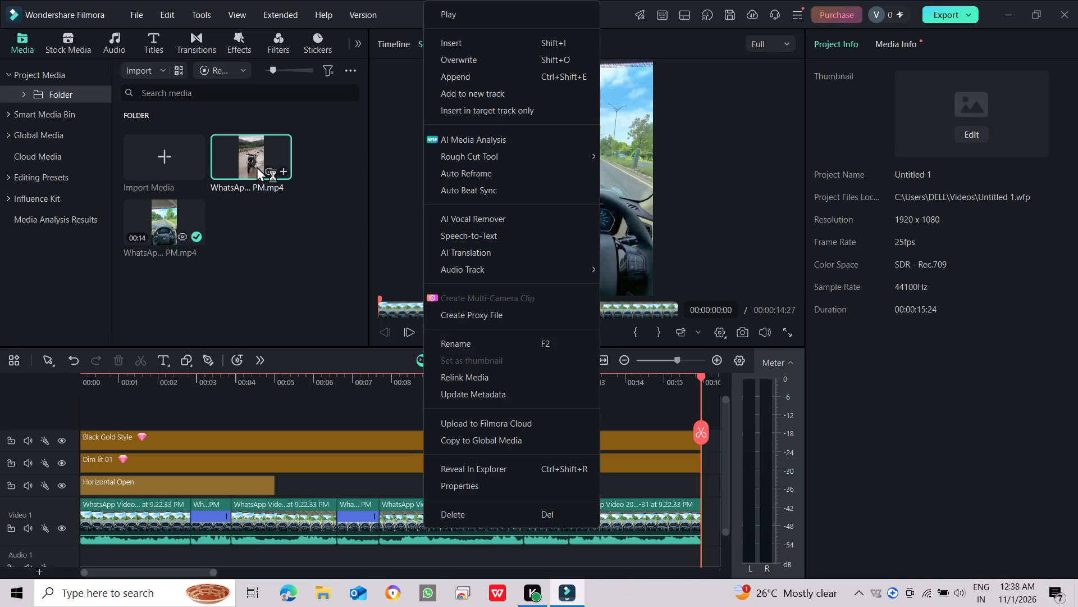
pyautogui.click(257, 166)
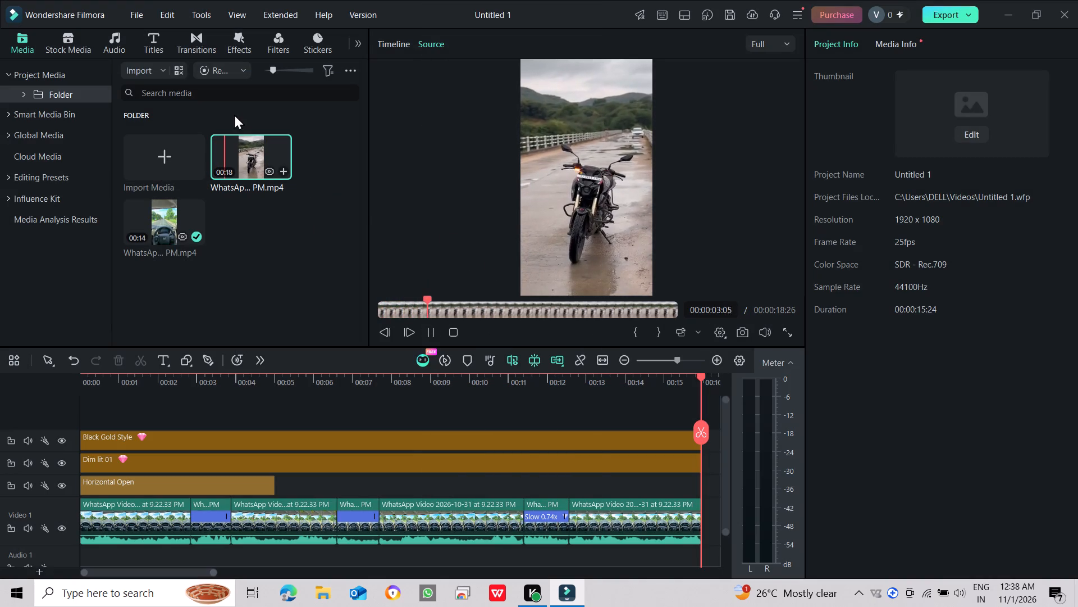
# Slightly enlarge the thumbnails in the project media library.
pyautogui.moveTo(272, 69); pyautogui.dragTo(290, 69)
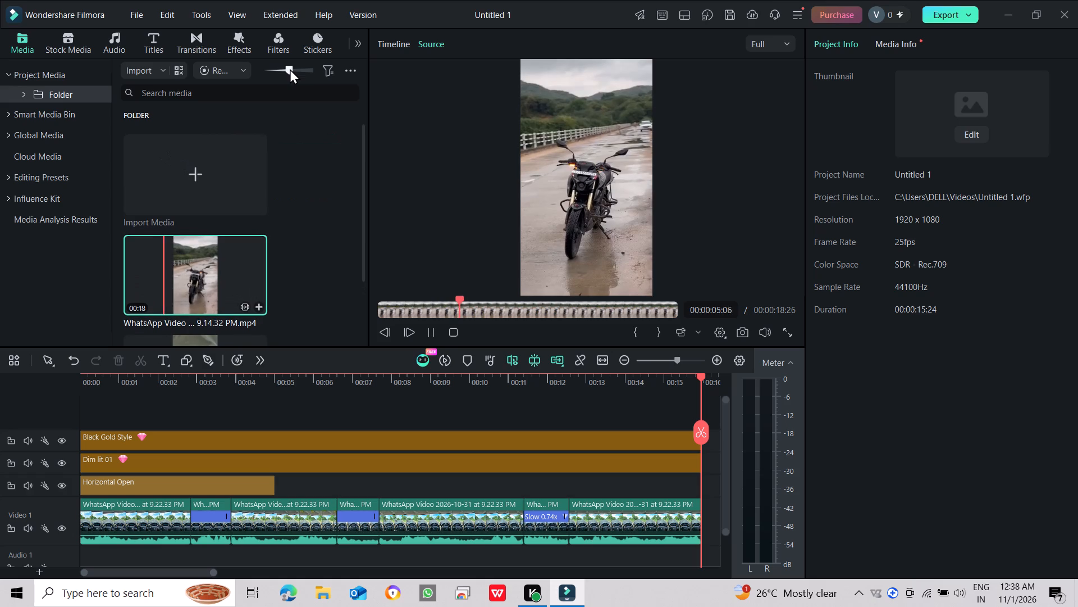
pyautogui.moveTo(290, 69); pyautogui.dragTo(278, 74)
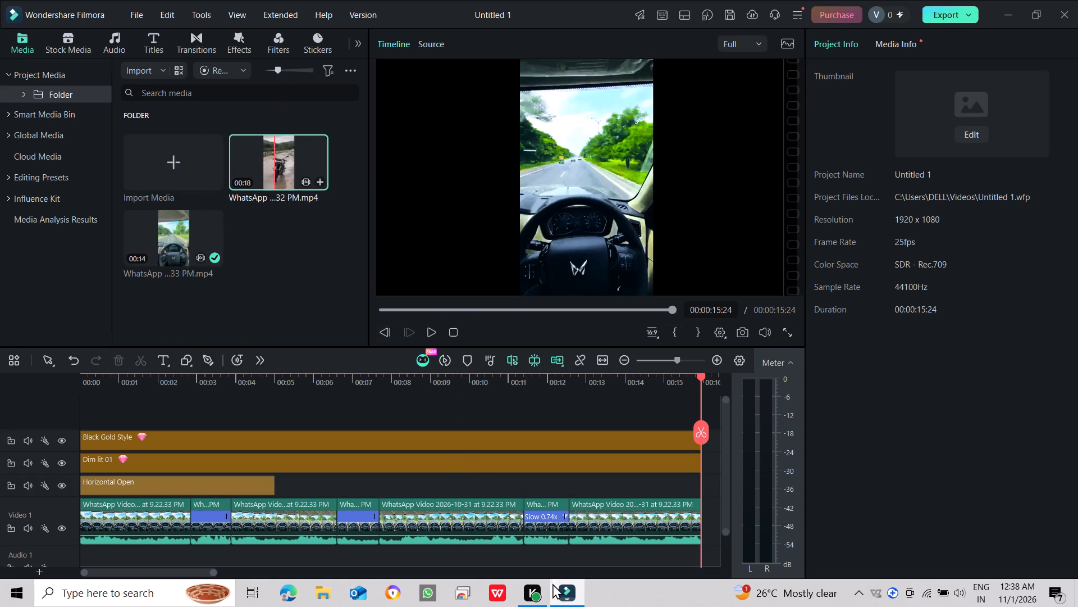